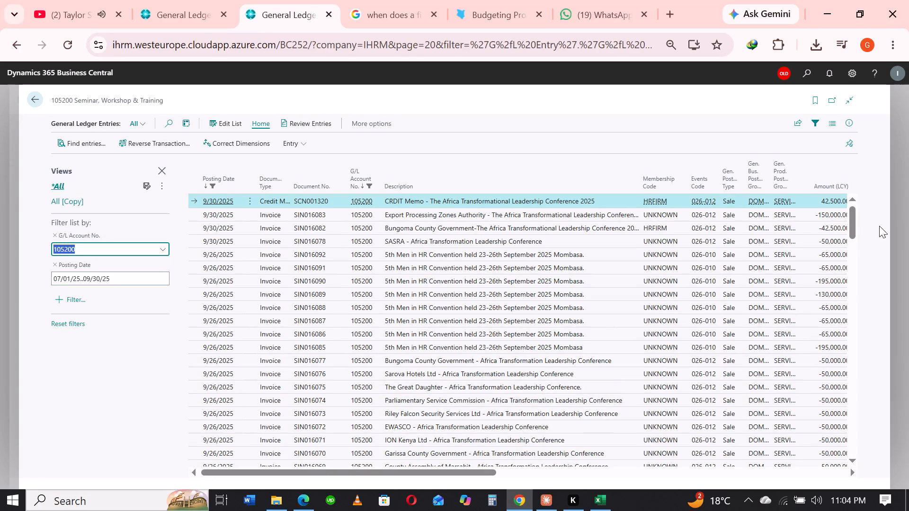
Examine the general ledger entries of account 105200 posted from 07/01/25 to 09/30/25 in the IHRM company.
left_click_drag(856, 226, 853, 272)
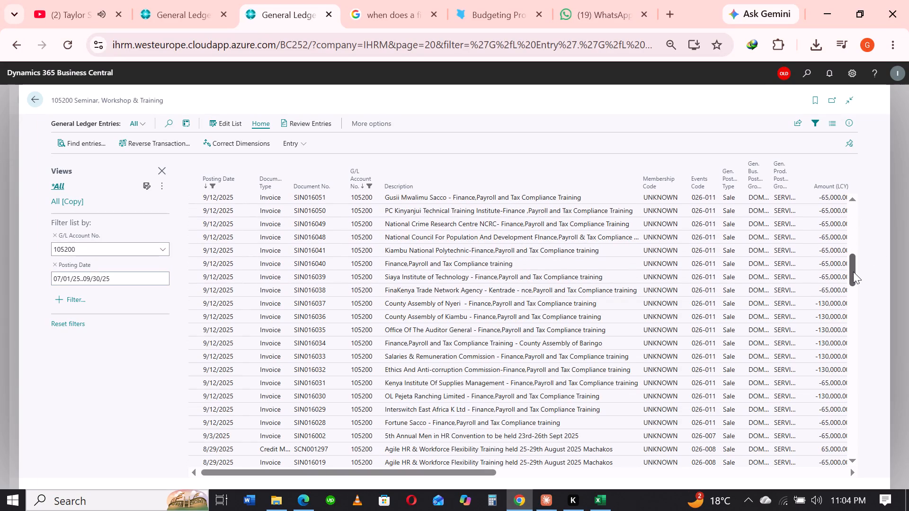
left_click_drag(853, 272, 853, 284)
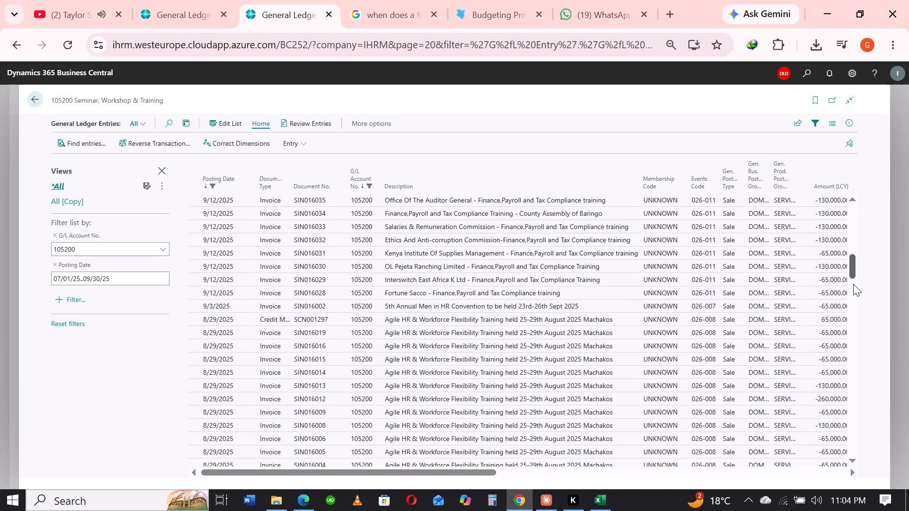
left_click_drag(853, 284, 852, 337)
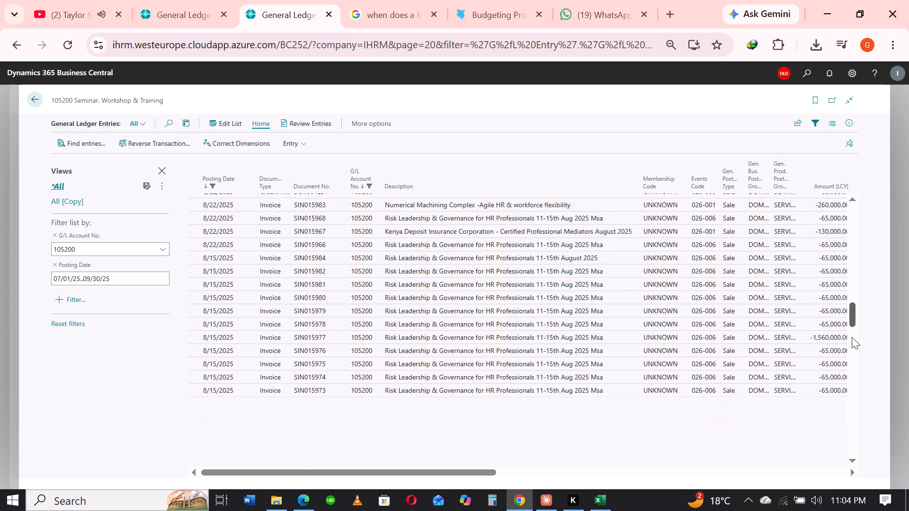
left_click_drag(852, 337, 850, 195)
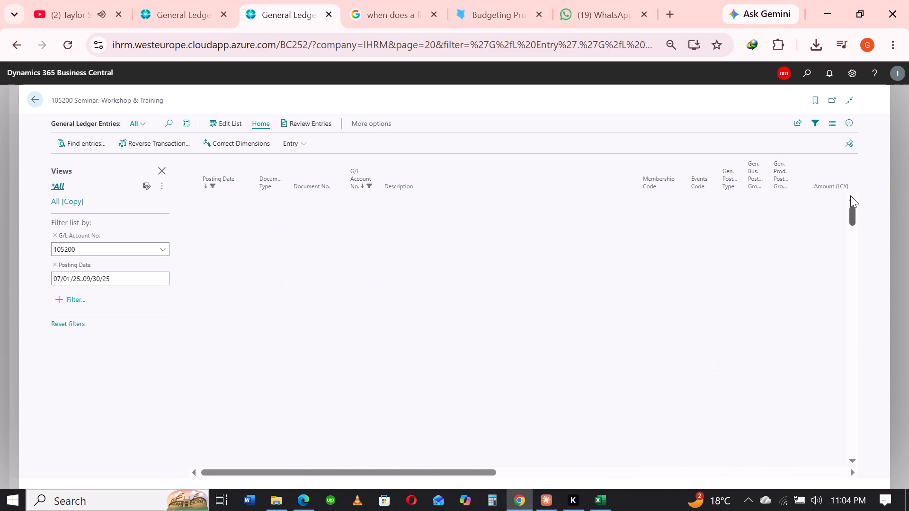
left_click_drag(850, 195, 853, 189)
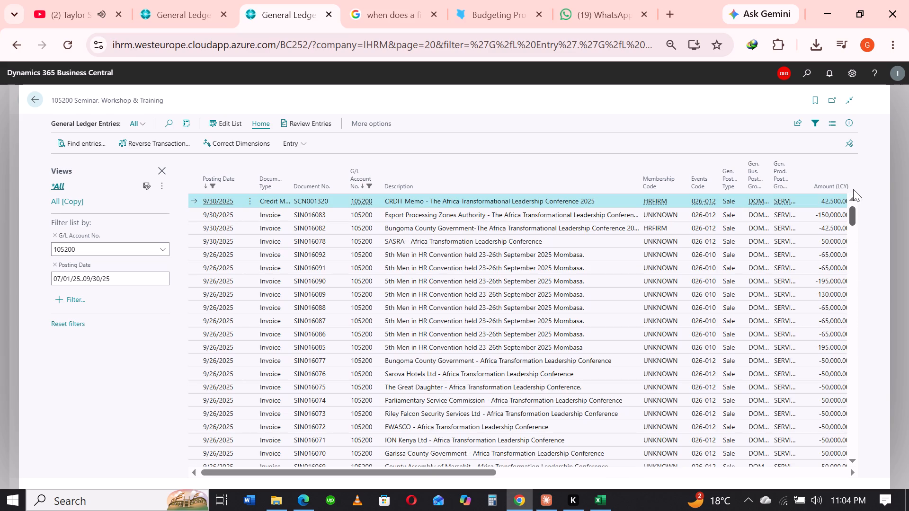
left_click_drag(853, 189, 854, 249)
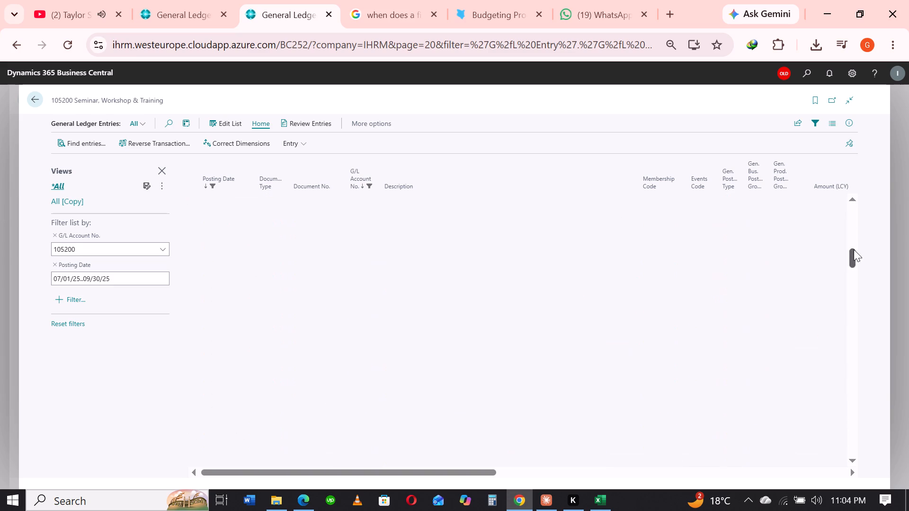
left_click_drag(854, 249, 854, 276)
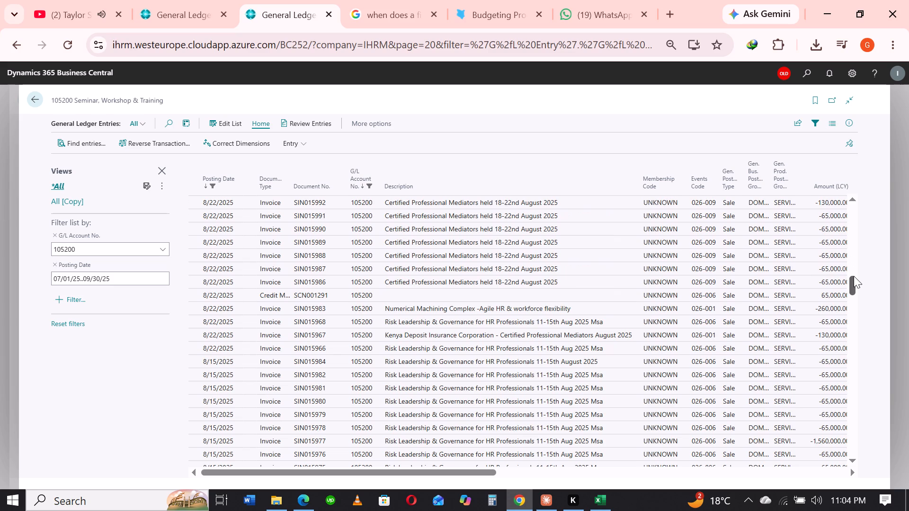
left_click_drag(854, 276, 863, 356)
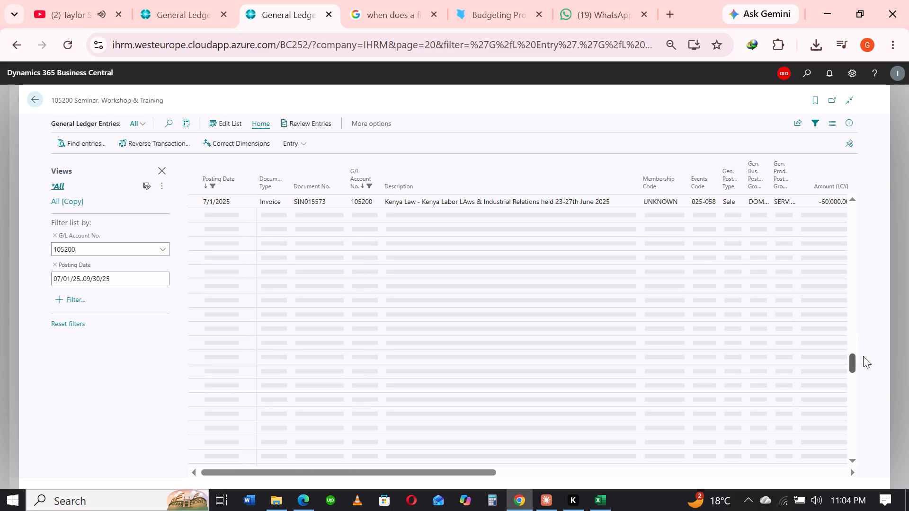
left_click_drag(863, 356, 861, 237)
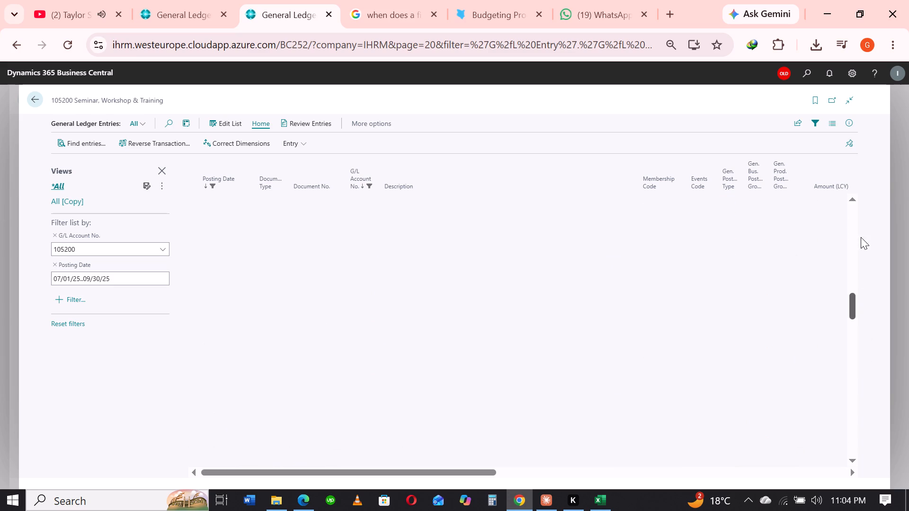
left_click_drag(861, 237, 856, 139)
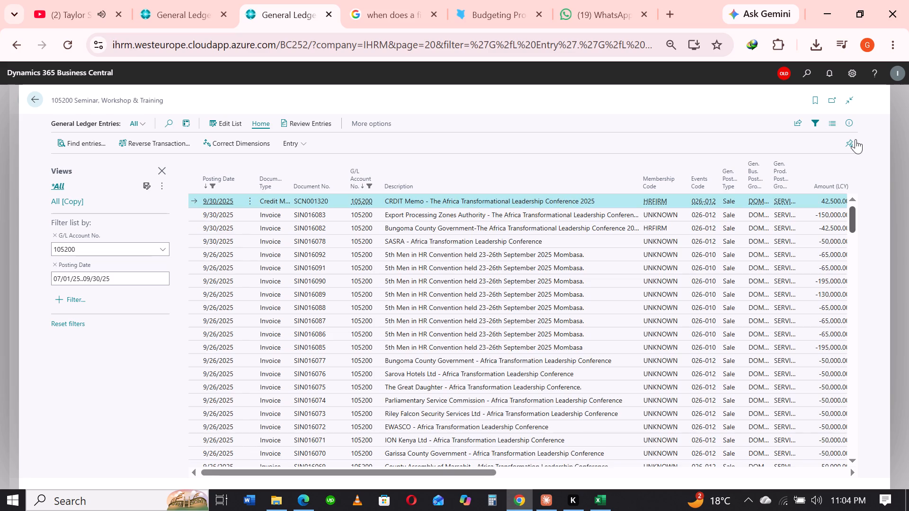
Export the account 105200 general ledger entries to Excel from the live company's browser tab.
left_click(798, 124)
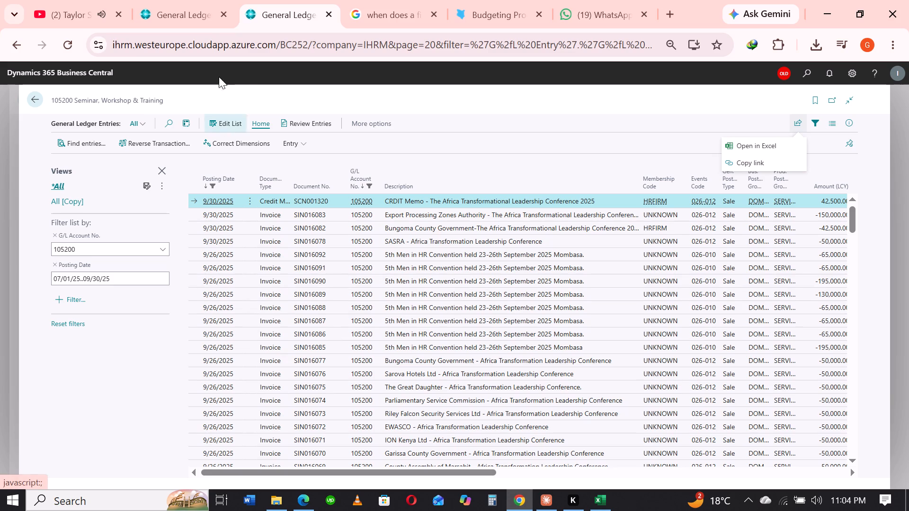
left_click(193, 8)
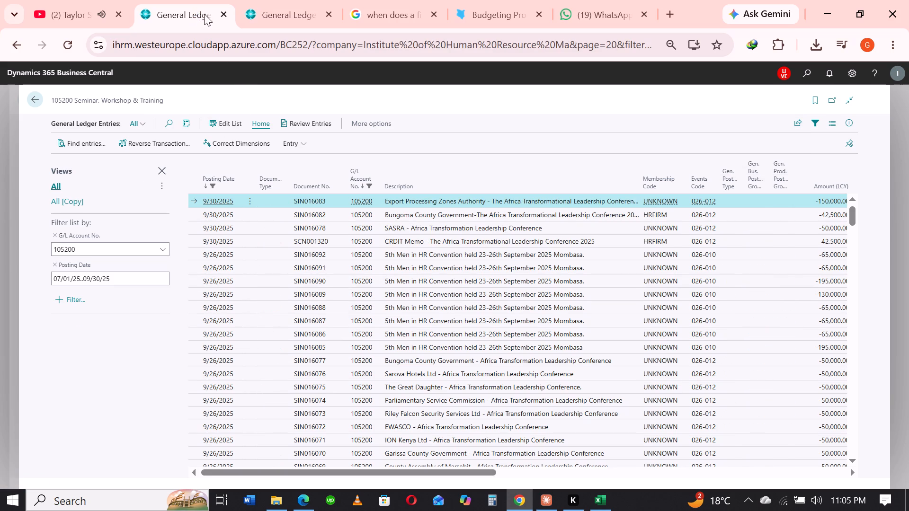
left_click(266, 4)
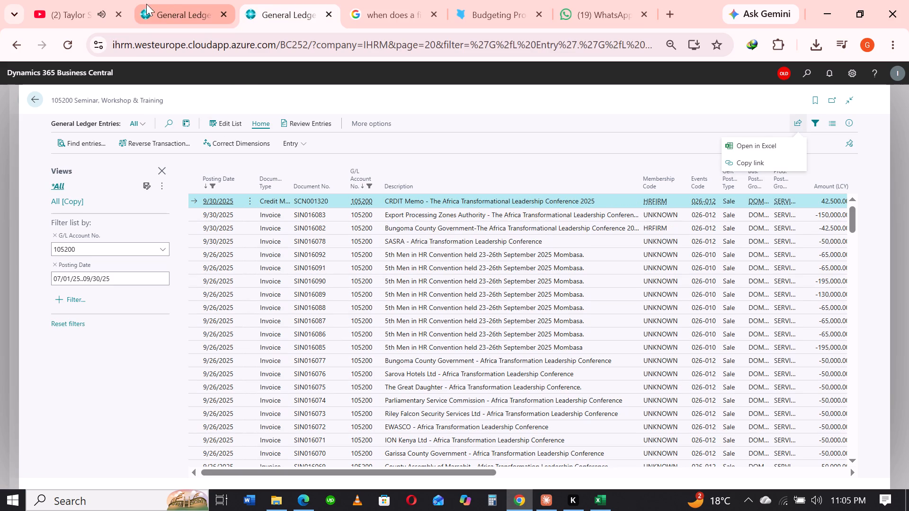
left_click(151, 2)
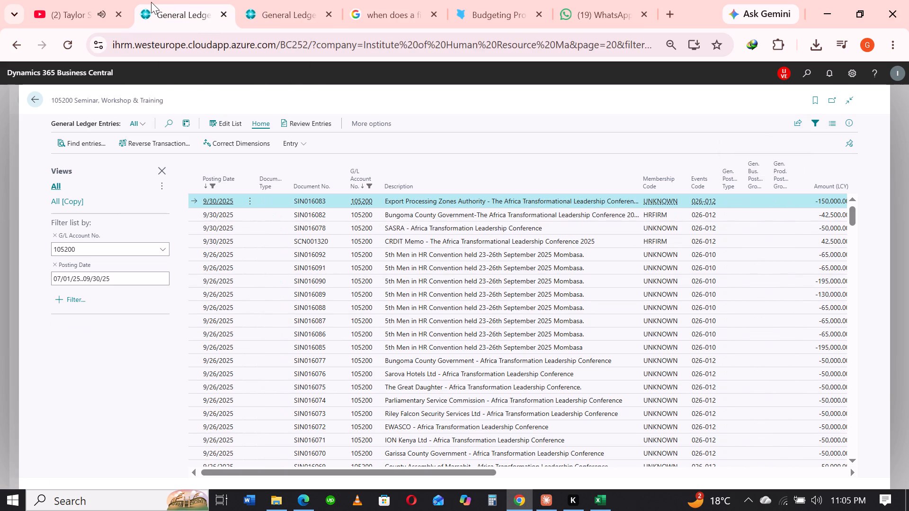
left_click(270, 0)
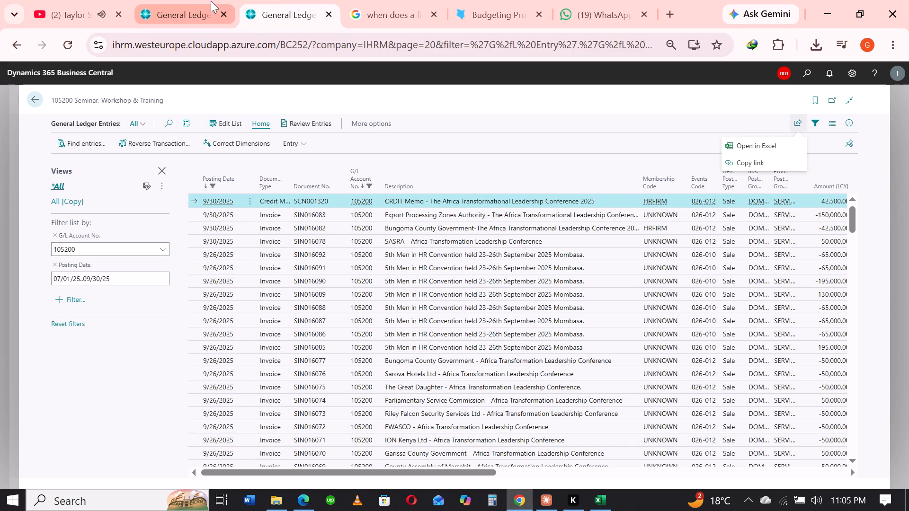
left_click(195, 1)
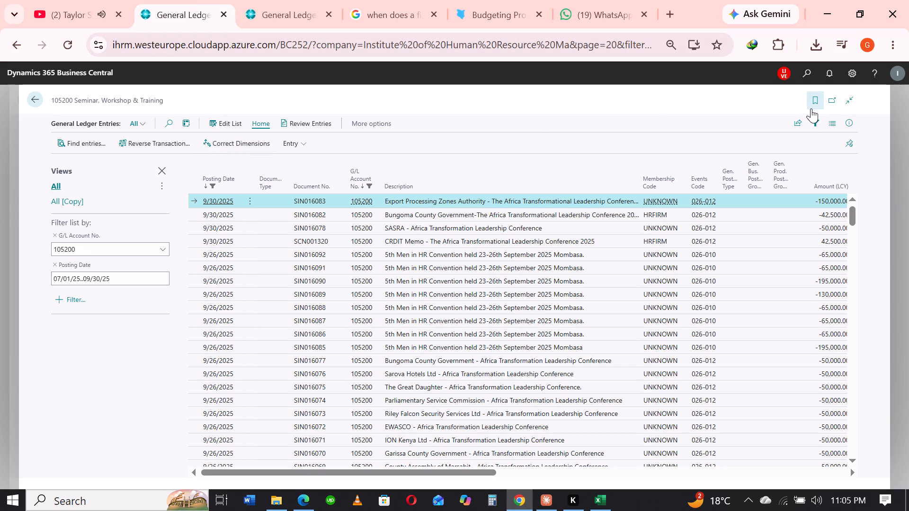
left_click(801, 126)
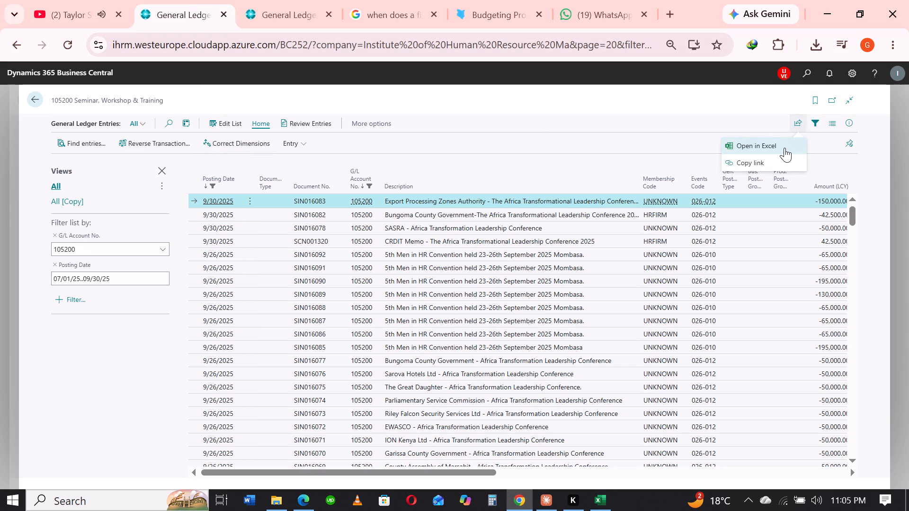
left_click(784, 148)
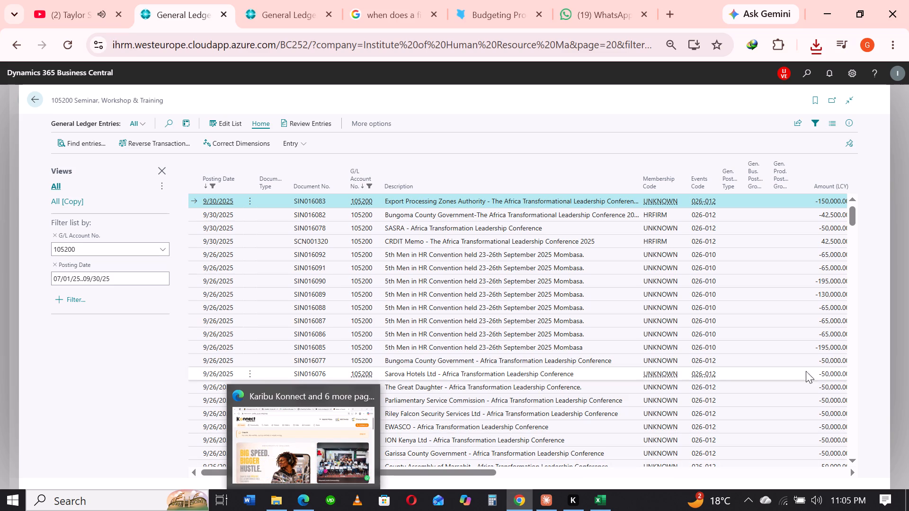
Open the downloaded workbook General Ledger Entries (1).xlsx in Excel and enable editing.
left_click(801, 41)
left_click(813, 45)
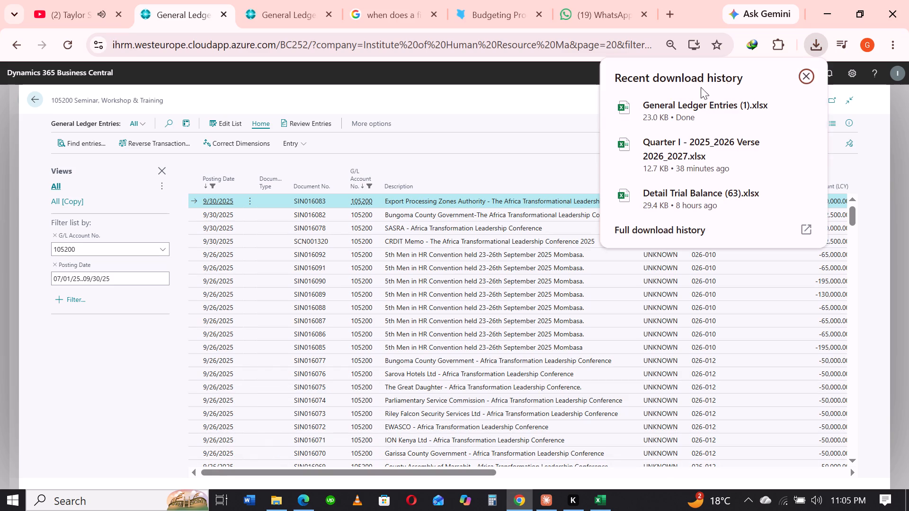
left_click(665, 103)
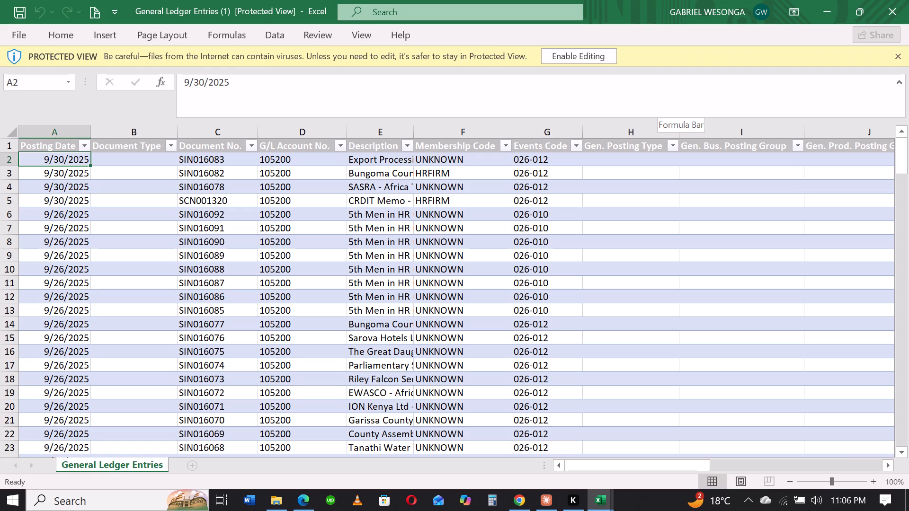
left_click(590, 53)
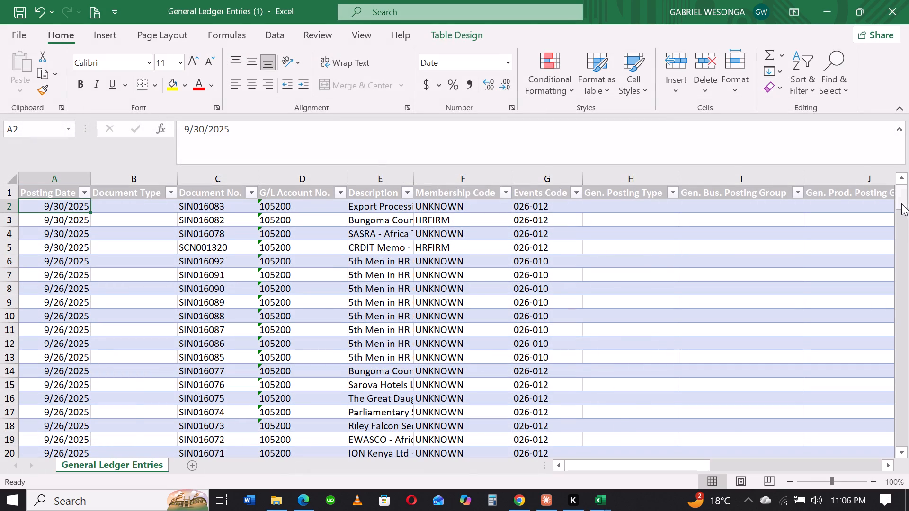
Widen the Description column to fit its longest entry.
left_click_drag(899, 198, 908, 446)
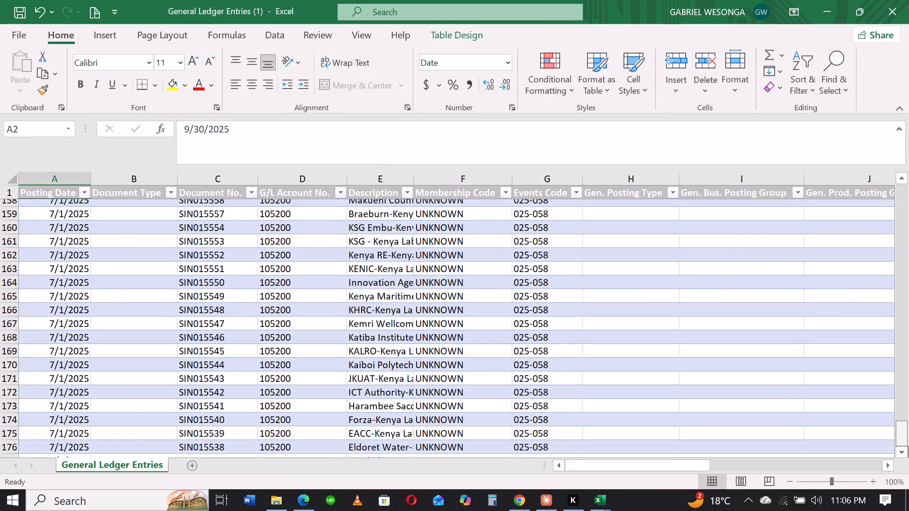
left_click_drag(908, 446, 908, 447)
left_click(678, 466)
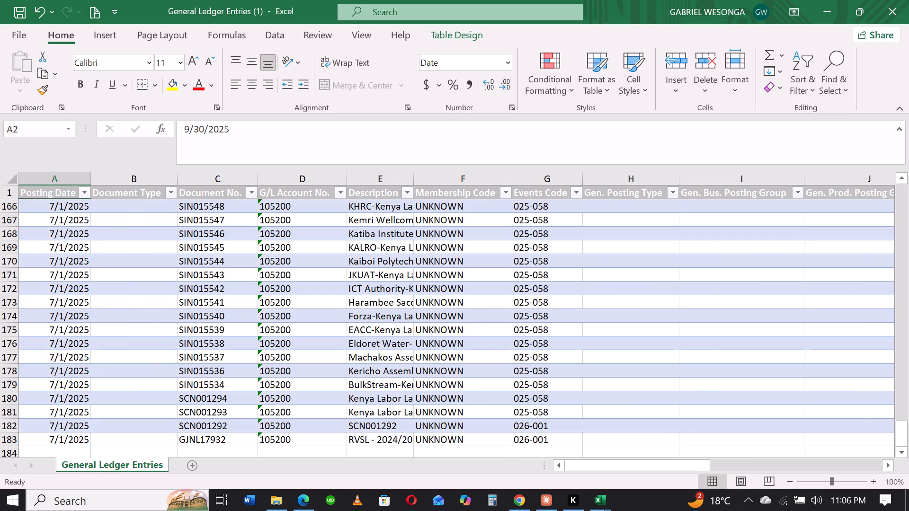
double_click(410, 173)
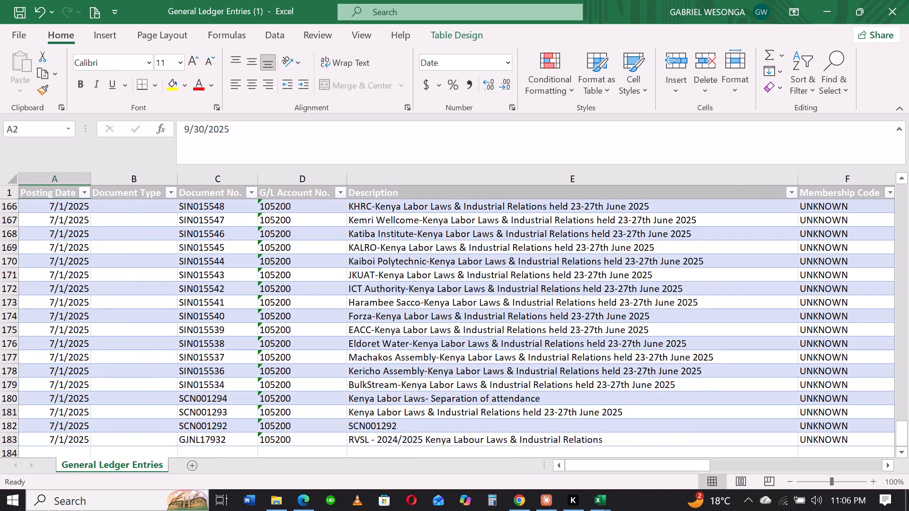
Delete the G/L Account No. column from the exported ledger table.
left_click(306, 158)
left_click(300, 169)
left_click(298, 176)
right_click(298, 176)
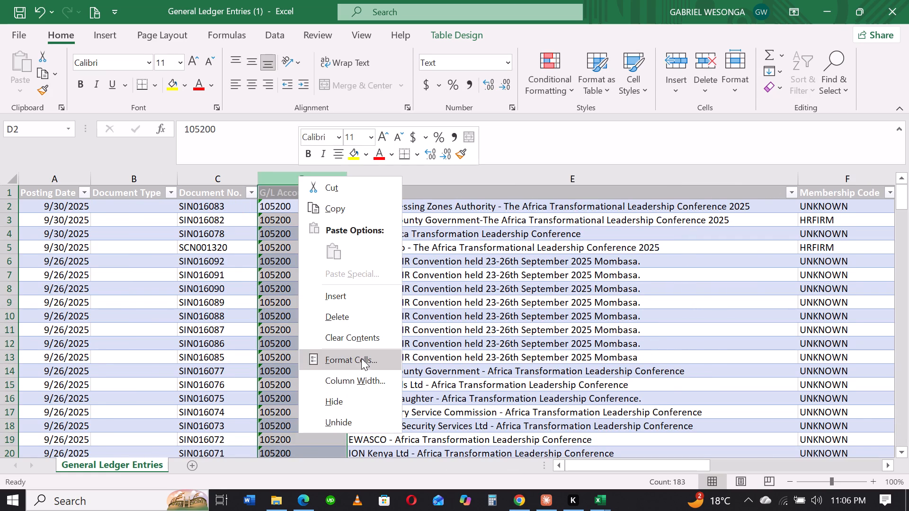
left_click(361, 314)
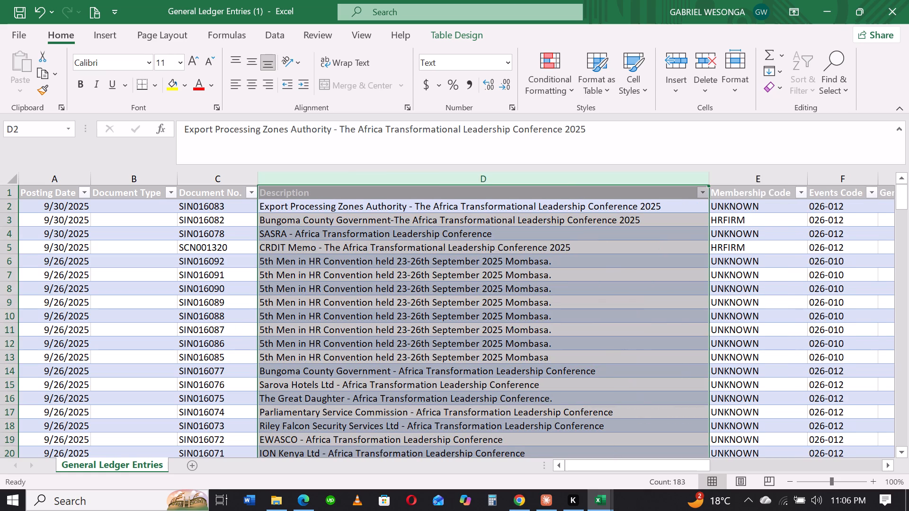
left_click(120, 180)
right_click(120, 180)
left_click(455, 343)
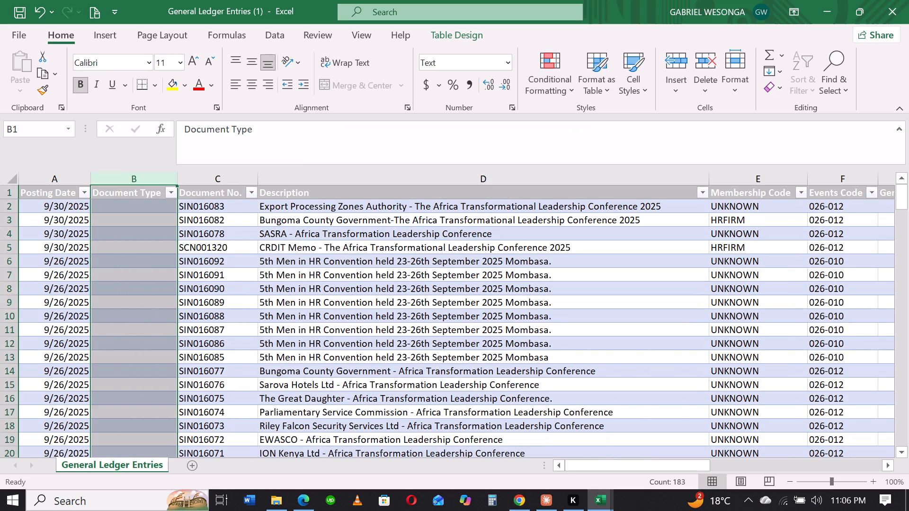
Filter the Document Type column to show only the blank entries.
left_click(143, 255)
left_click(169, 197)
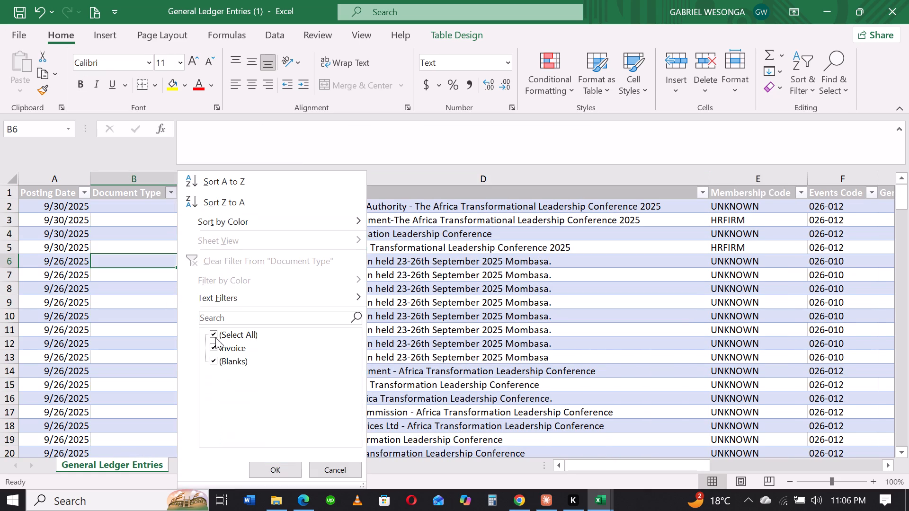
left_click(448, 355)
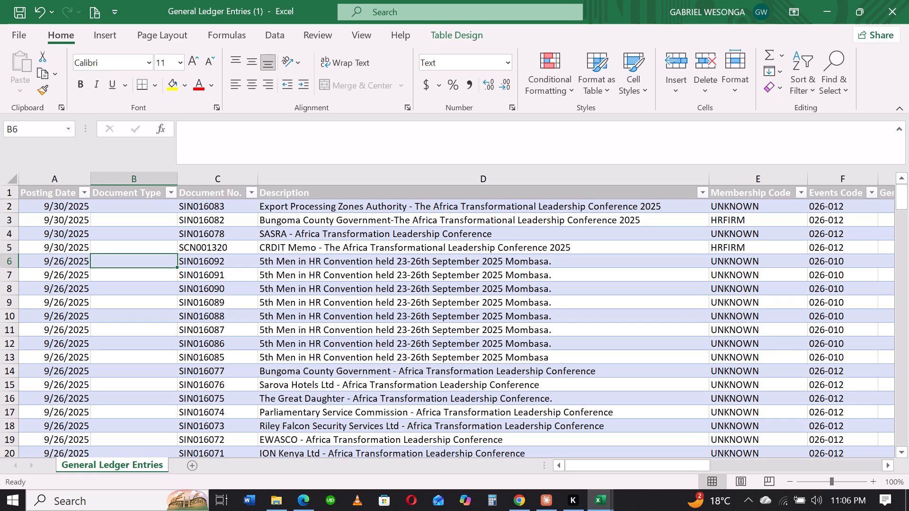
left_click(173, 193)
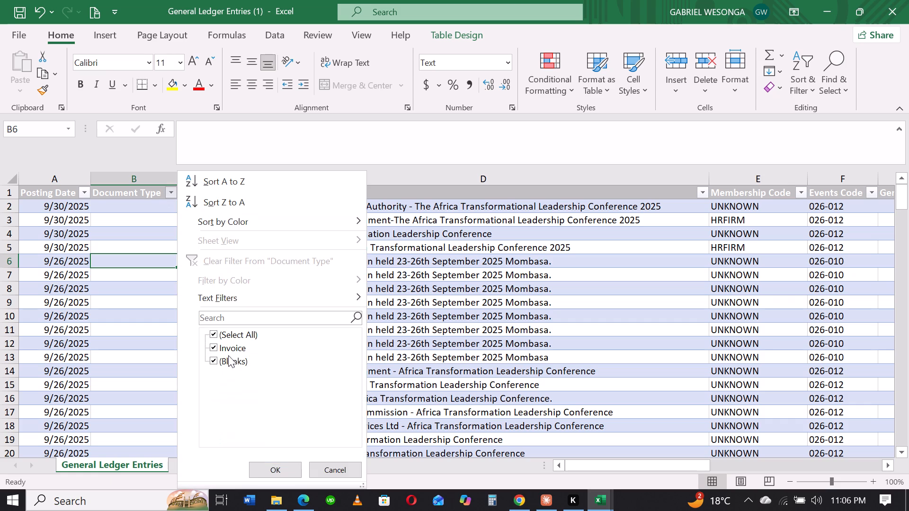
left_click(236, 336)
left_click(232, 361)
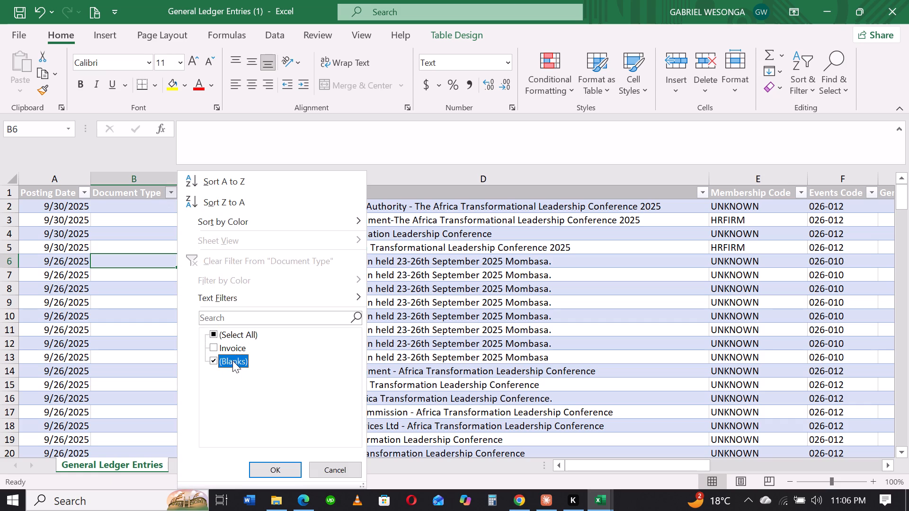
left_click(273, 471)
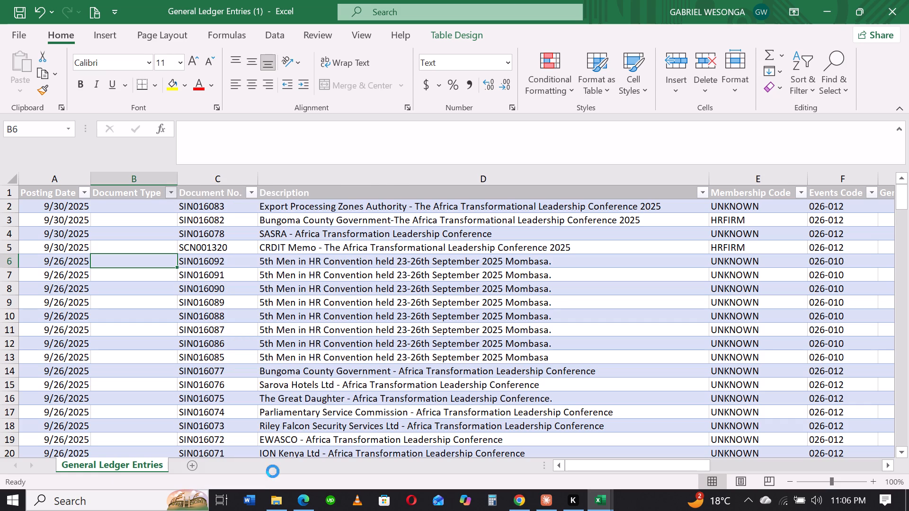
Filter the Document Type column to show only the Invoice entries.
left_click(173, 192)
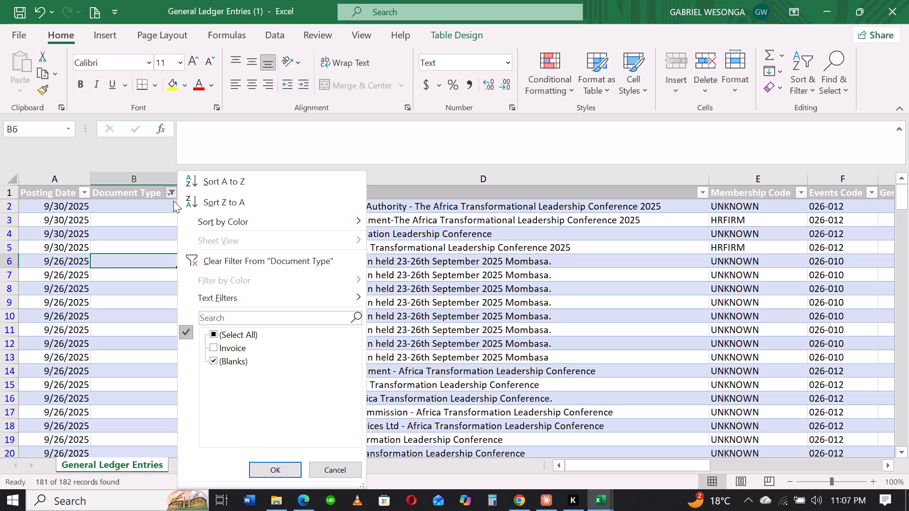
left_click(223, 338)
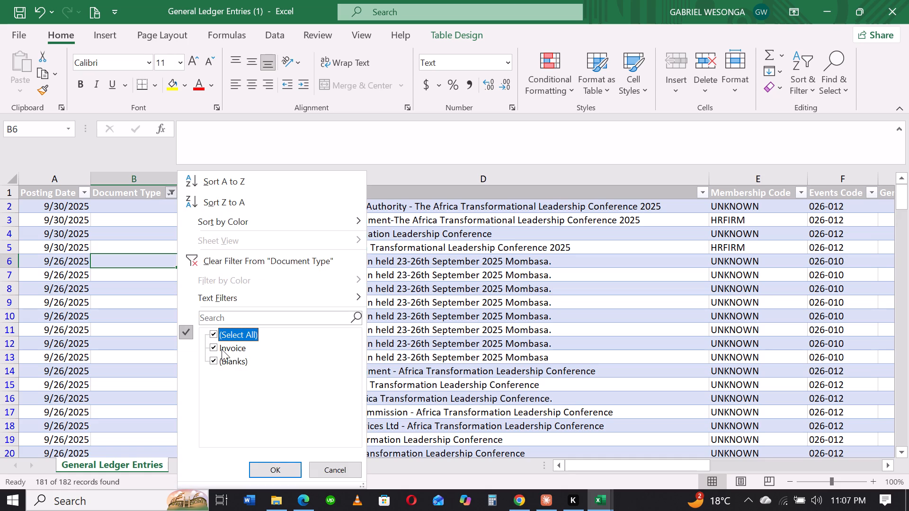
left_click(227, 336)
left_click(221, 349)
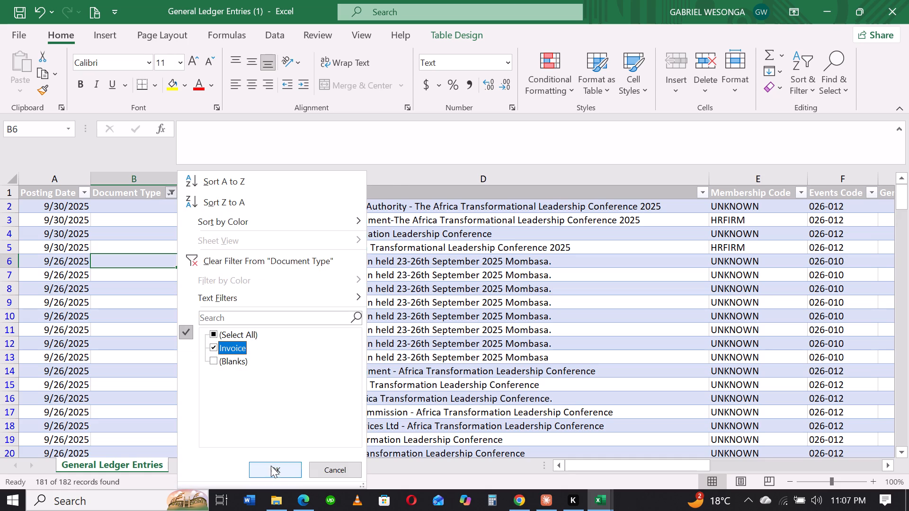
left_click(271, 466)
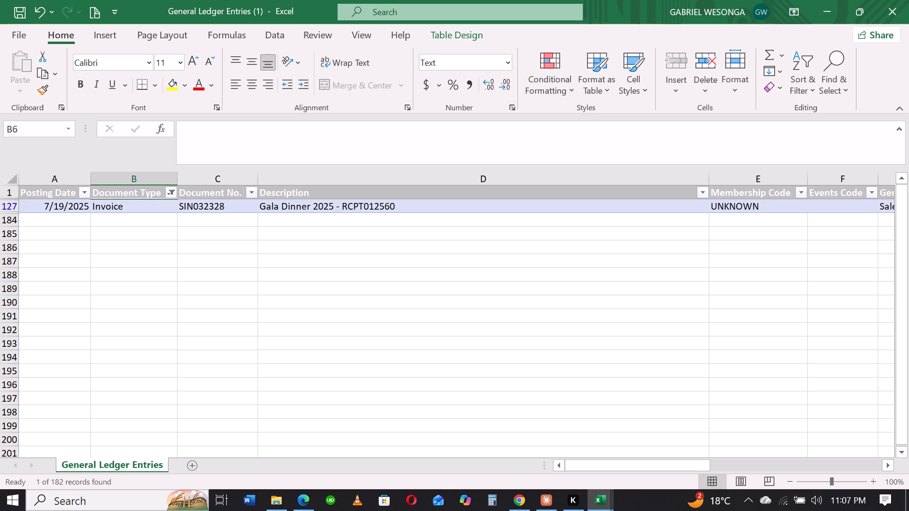
Reset the Document Type filter so that all entries are shown.
left_click(172, 195)
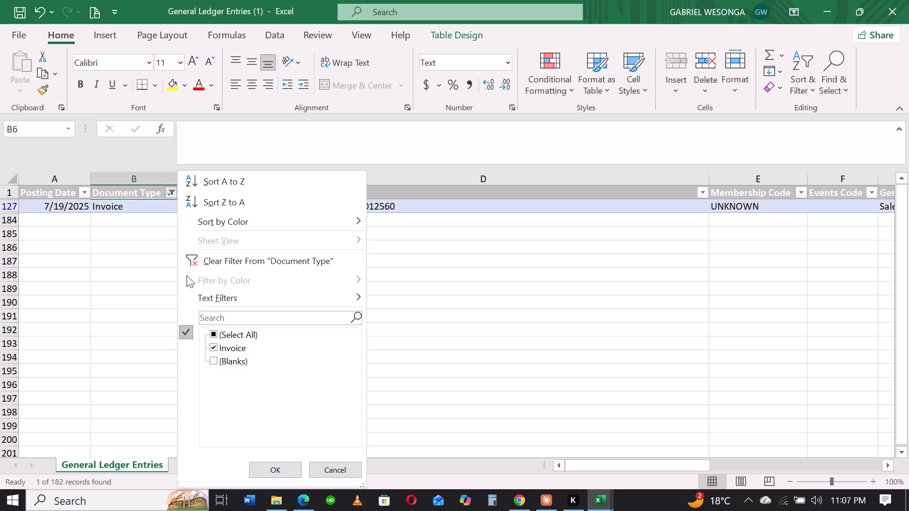
left_click(215, 331)
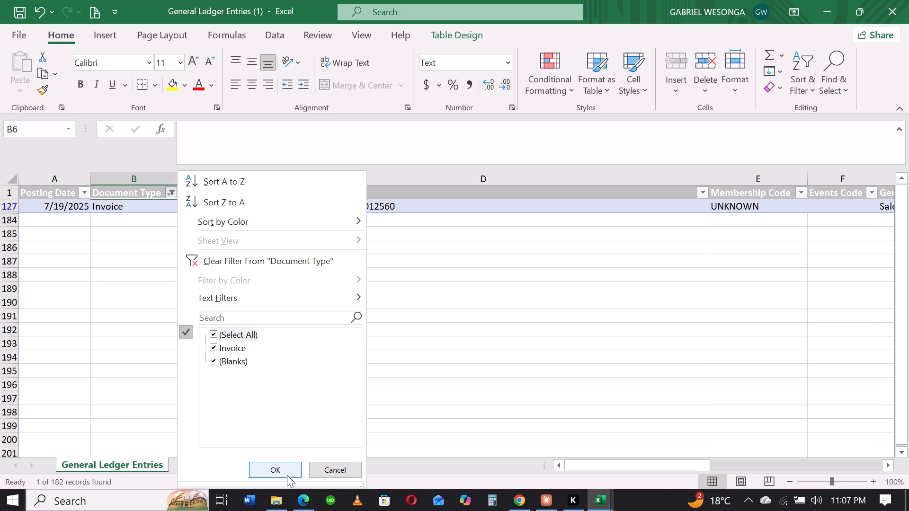
left_click(286, 474)
Delete the Document Type column from the ledger table.
left_click(142, 183)
right_click(143, 182)
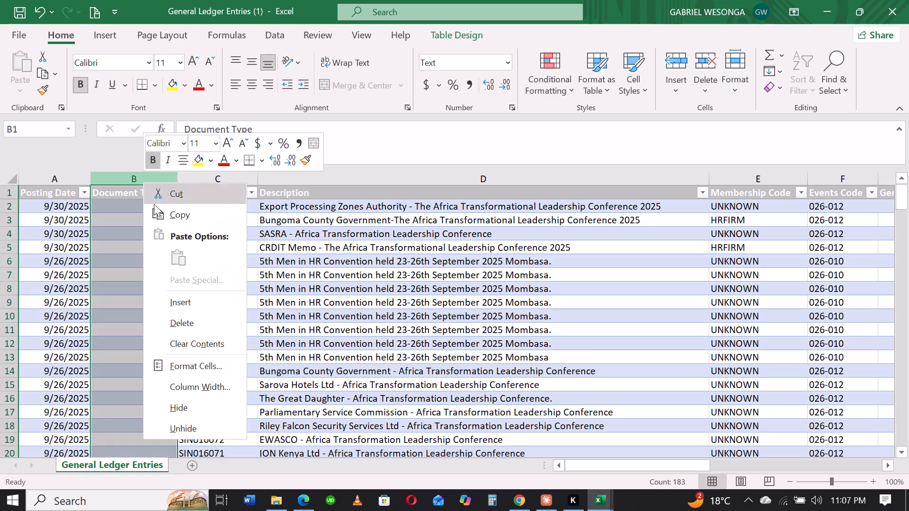
left_click(187, 319)
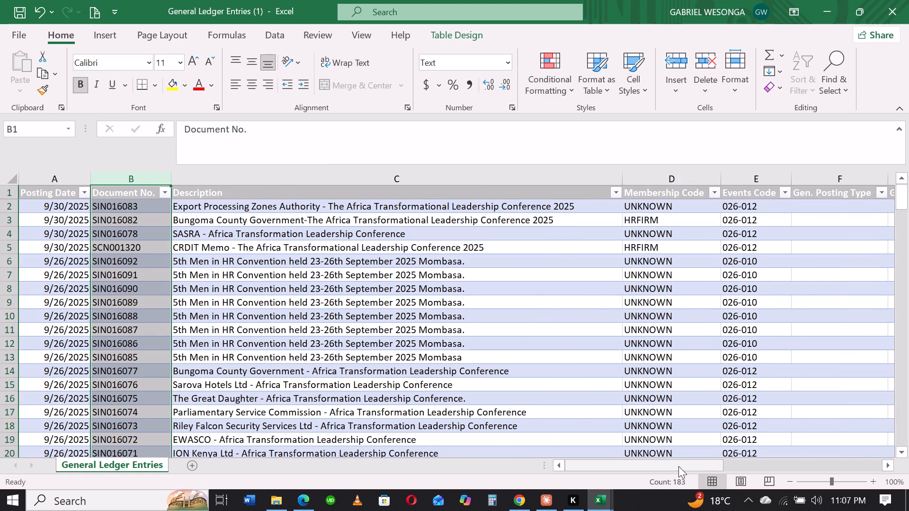
Delete the five adjacent columns from External Document No. through Branches Code at the end of the table.
left_click_drag(678, 465, 875, 456)
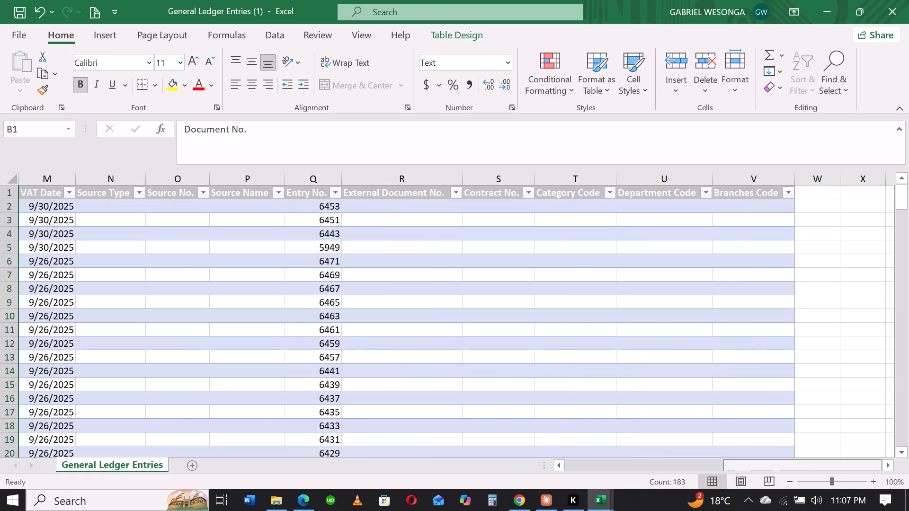
left_click_drag(747, 178, 532, 182)
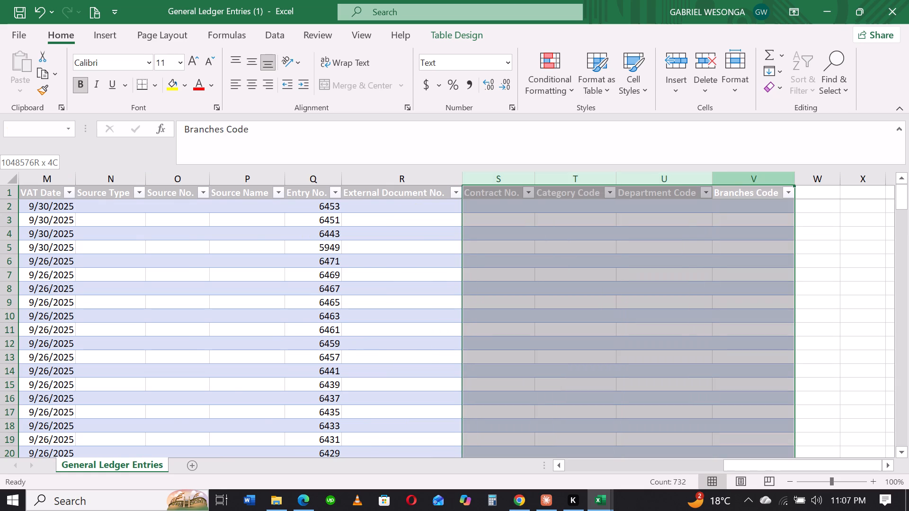
left_click_drag(532, 182, 428, 175)
right_click(432, 193)
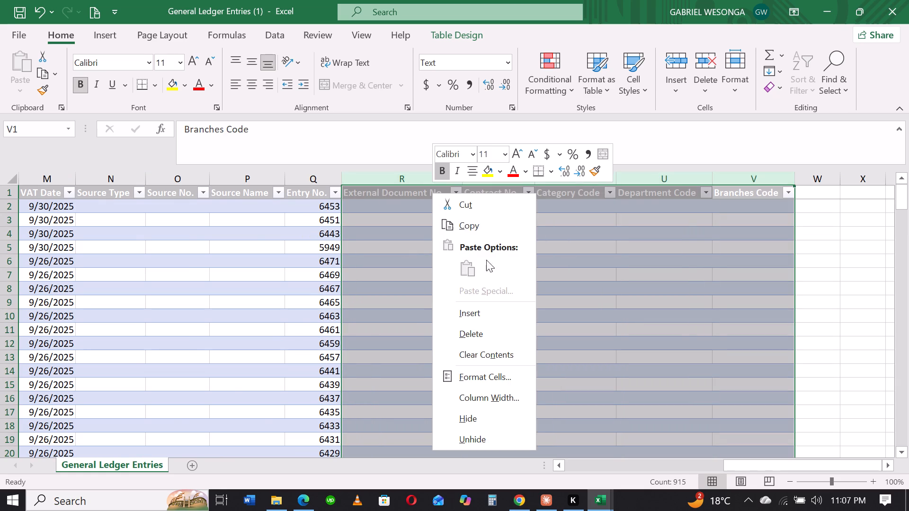
left_click(499, 342)
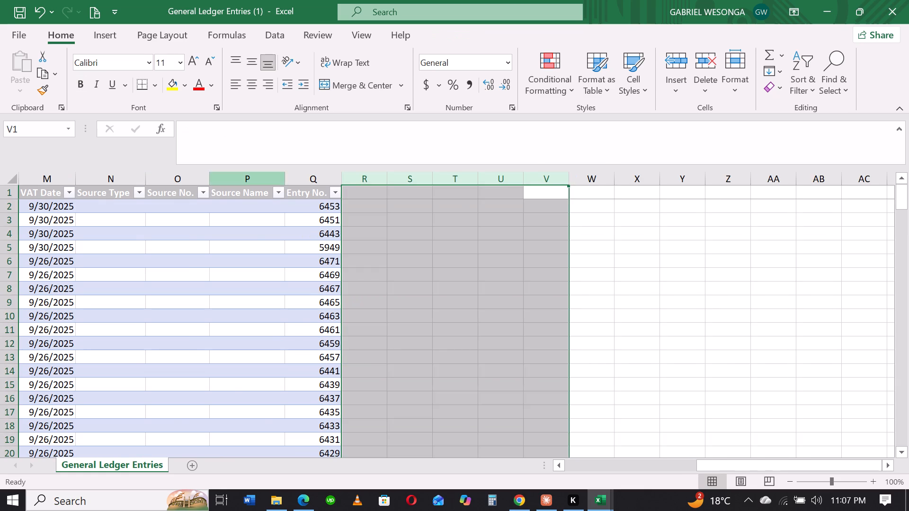
Delete the Source Type, Source No., Source Name and Entry No. columns.
left_click(348, 181)
left_click_drag(330, 177, 116, 168)
right_click(128, 187)
left_click(184, 333)
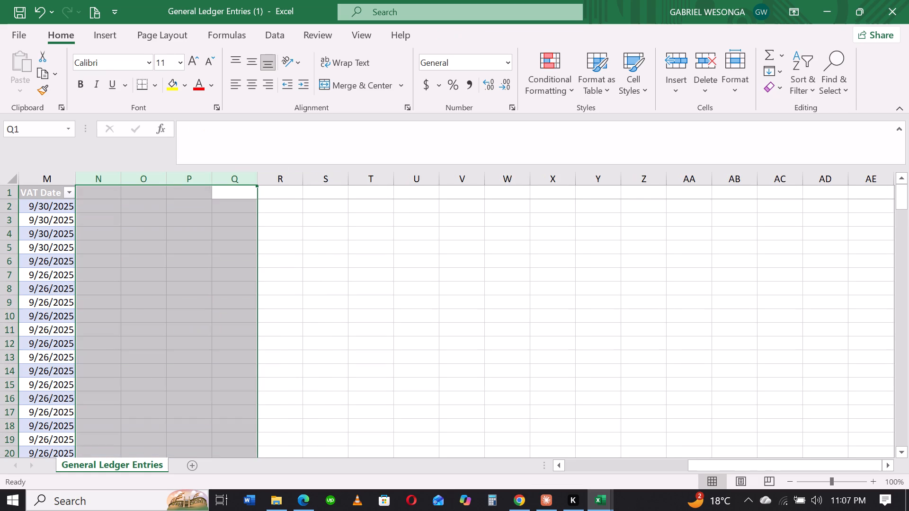
Delete the Bal. Account Type, Bal. Account No., Document Date and VAT Date columns.
left_click_drag(741, 463, 703, 444)
left_click_drag(382, 182, 160, 181)
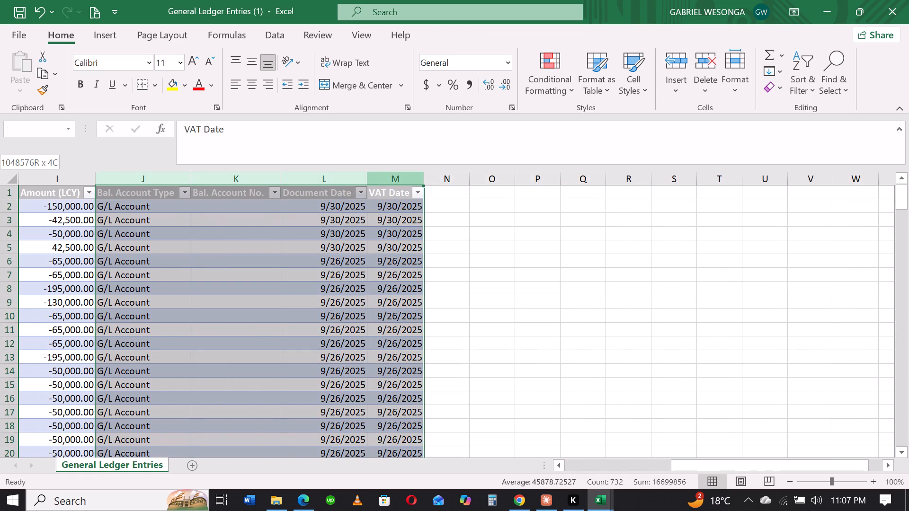
left_click_drag(160, 181, 143, 181)
right_click(143, 181)
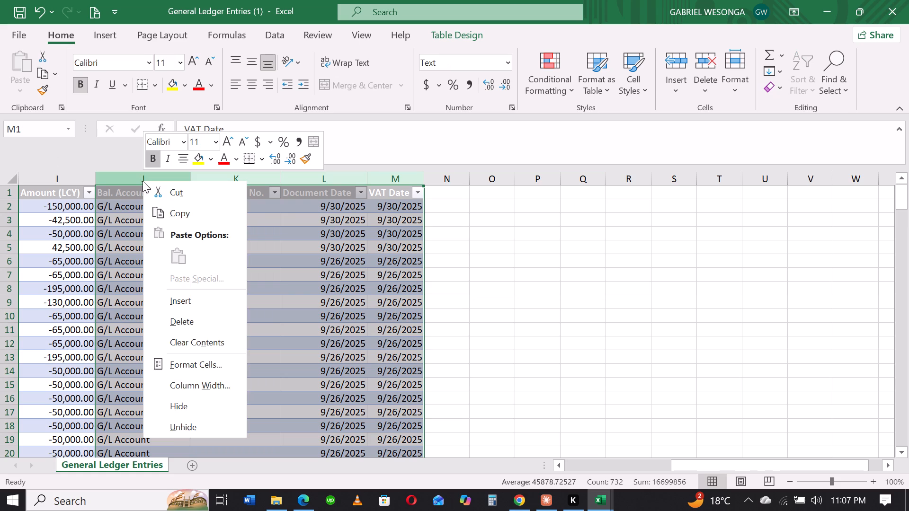
left_click(179, 332)
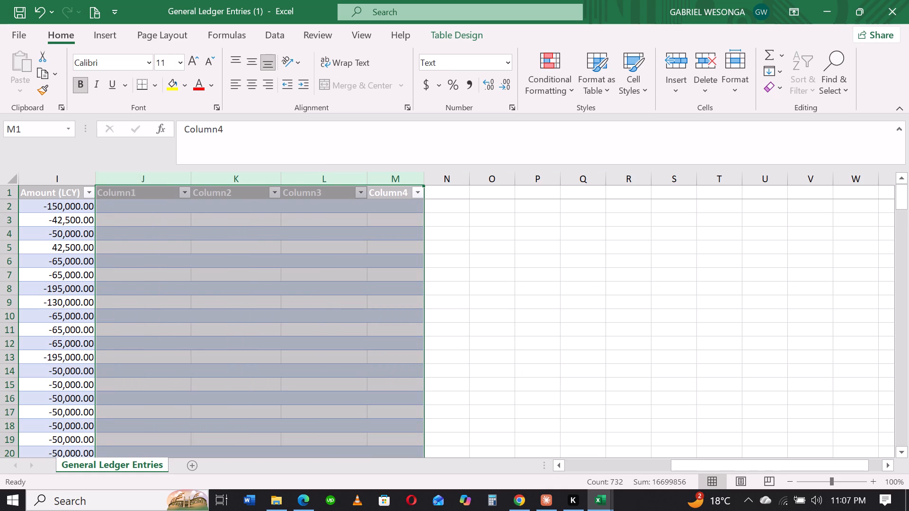
right_click(196, 178)
left_click(244, 313)
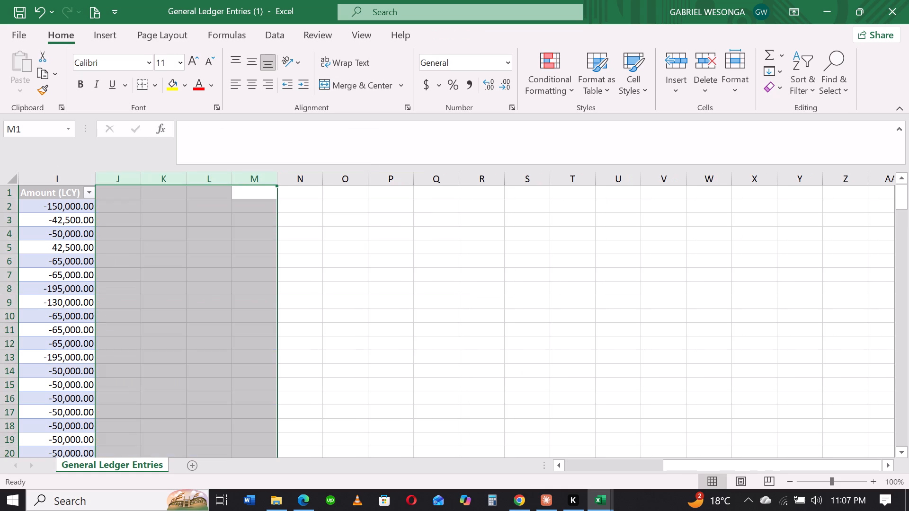
Delete the Gen. Posting Type, Gen. Bus. Posting Group and Gen. Prod. Posting Group columns.
left_click(513, 333)
left_click_drag(721, 464, 631, 458)
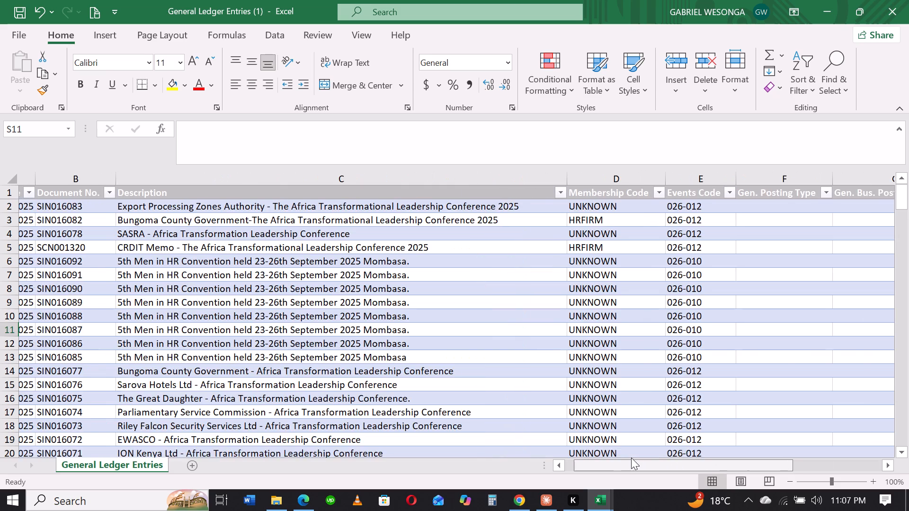
left_click_drag(631, 458, 661, 445)
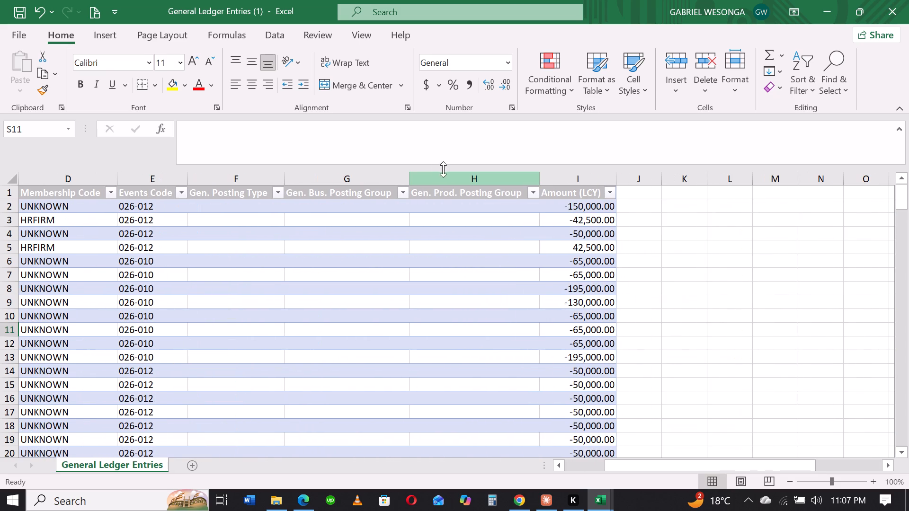
left_click(458, 170)
left_click_drag(458, 182, 281, 168)
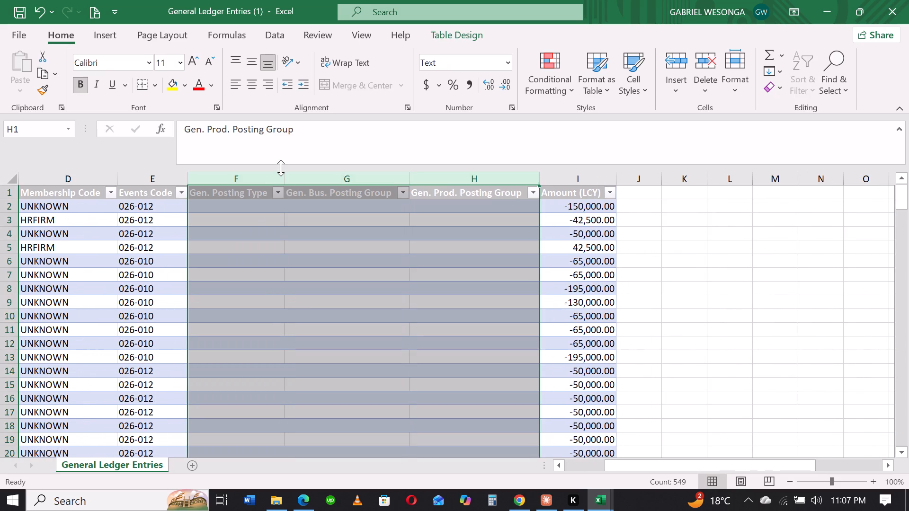
right_click(281, 168)
right_click(307, 176)
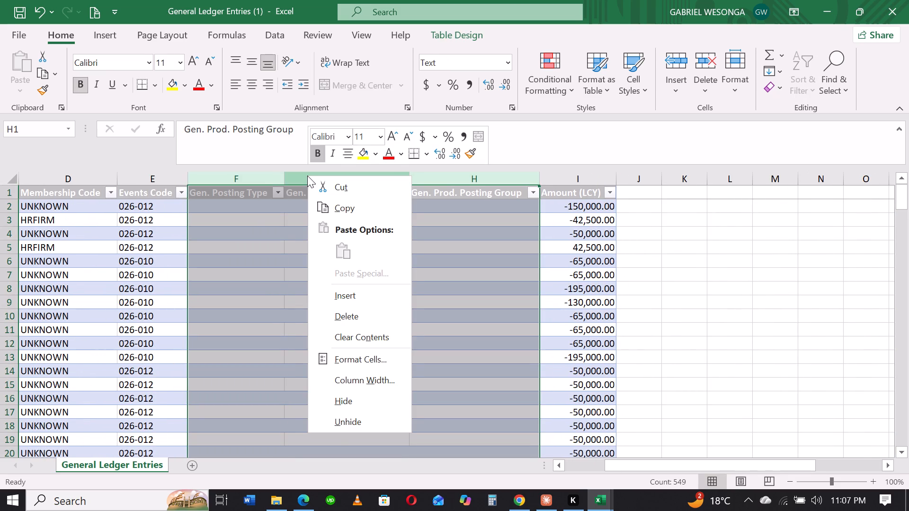
left_click(374, 320)
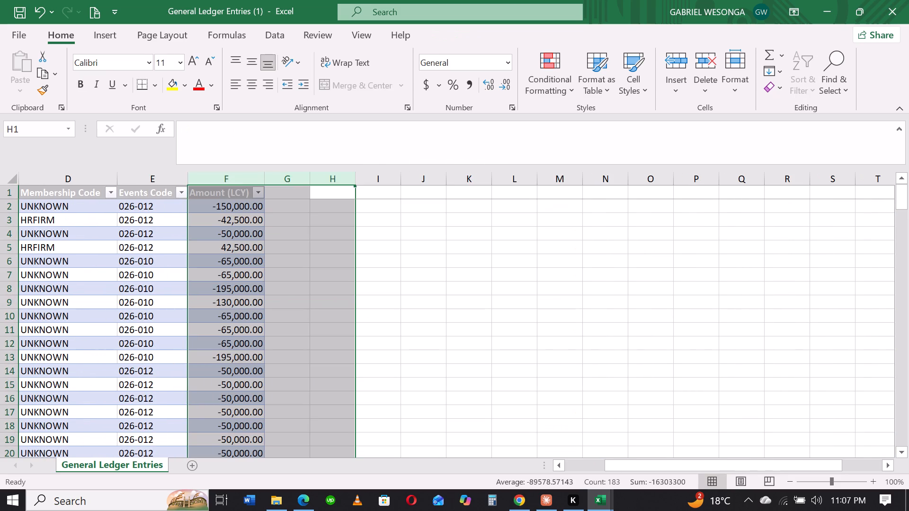
Review the trimmed table and the list of codes available in the Events Code filter, leaving the filter unchanged.
left_click_drag(641, 458, 392, 453)
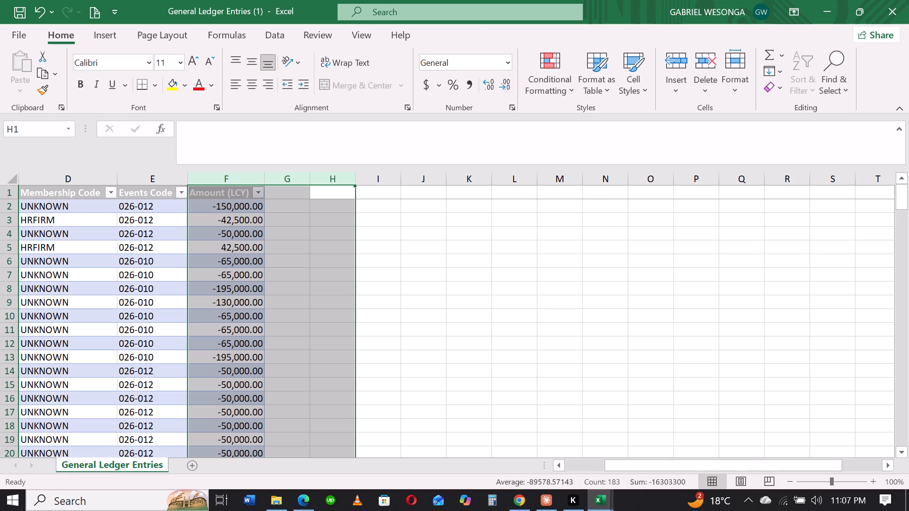
left_click(589, 398)
left_click_drag(630, 464, 491, 452)
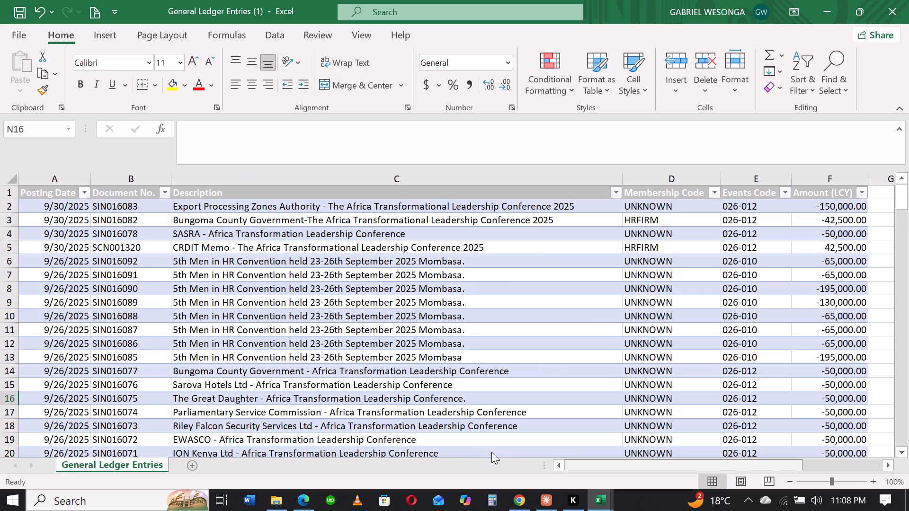
left_click_drag(491, 452, 496, 450)
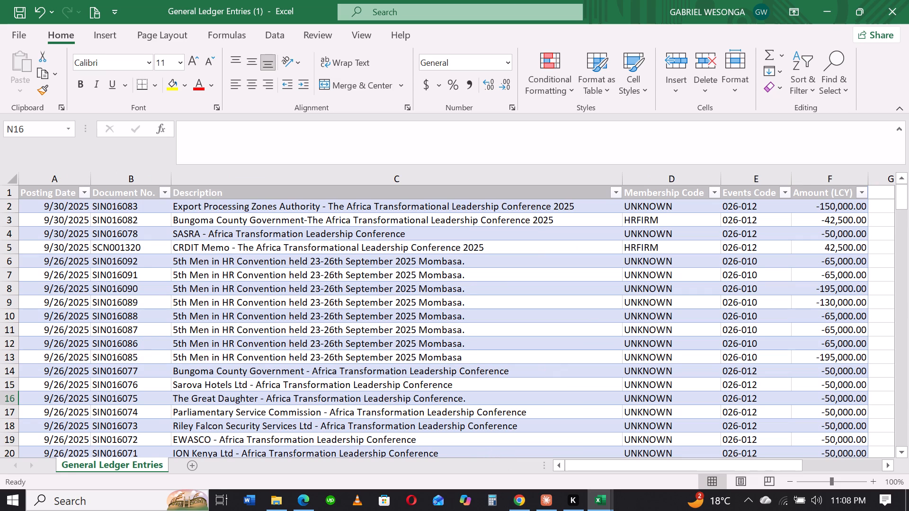
left_click(786, 194)
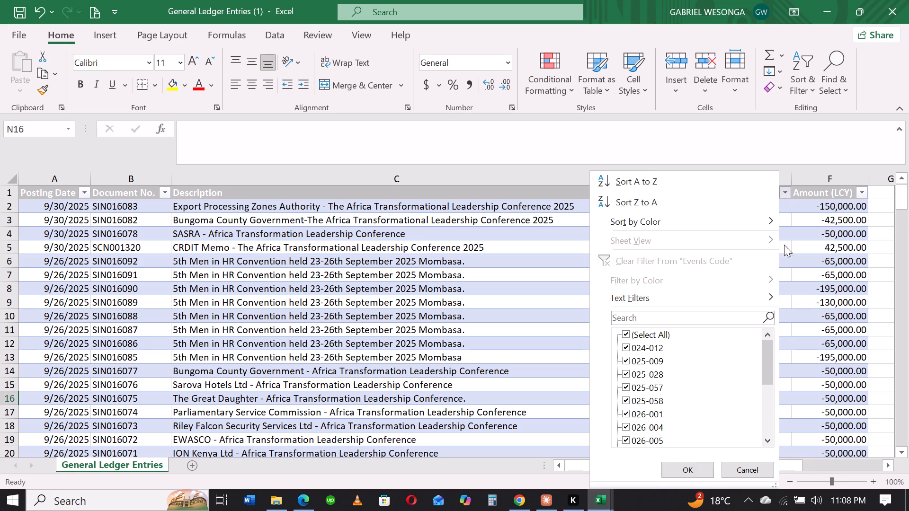
left_click_drag(769, 342, 769, 373)
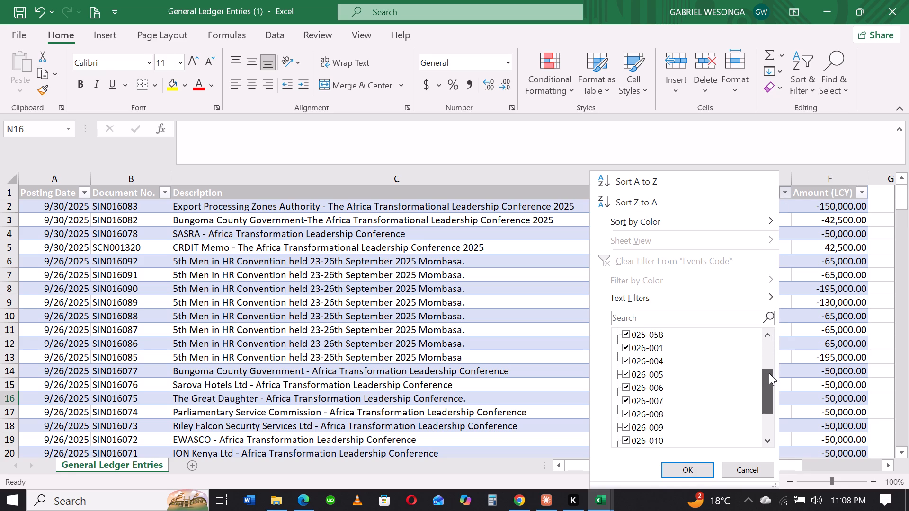
left_click_drag(769, 373, 794, 269)
left_click(835, 248)
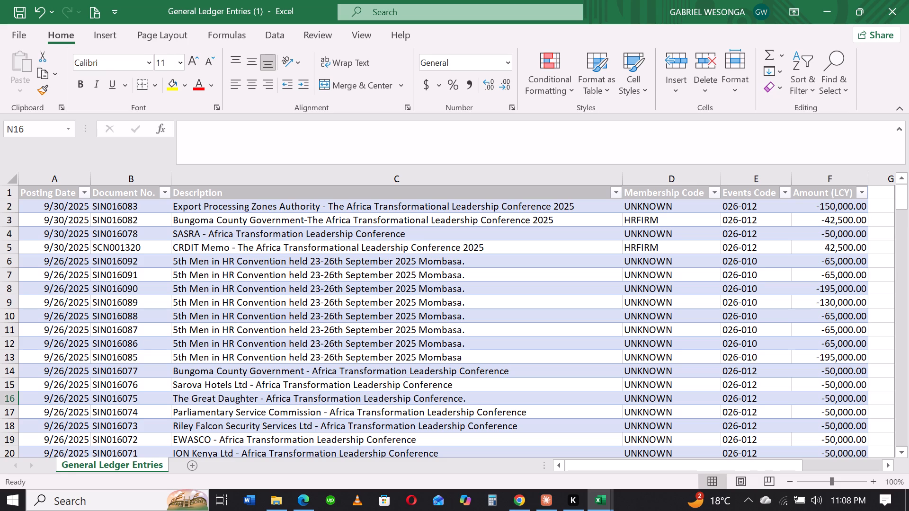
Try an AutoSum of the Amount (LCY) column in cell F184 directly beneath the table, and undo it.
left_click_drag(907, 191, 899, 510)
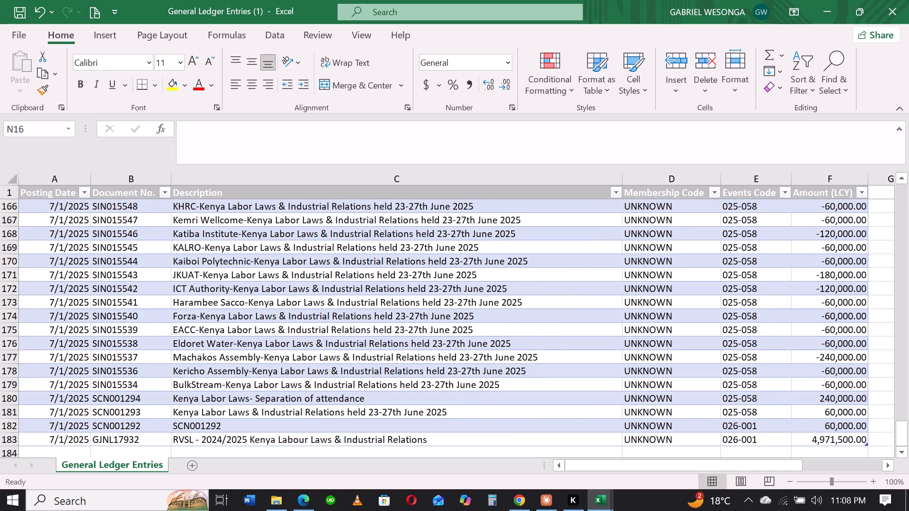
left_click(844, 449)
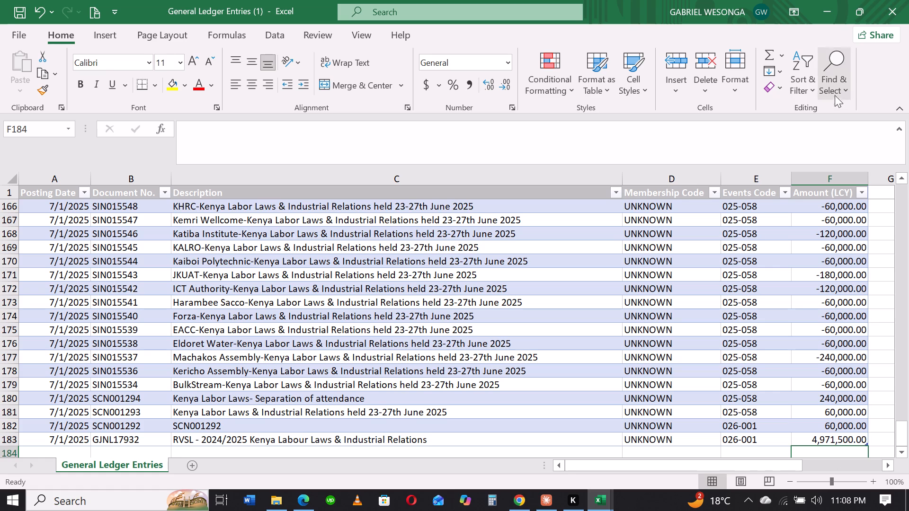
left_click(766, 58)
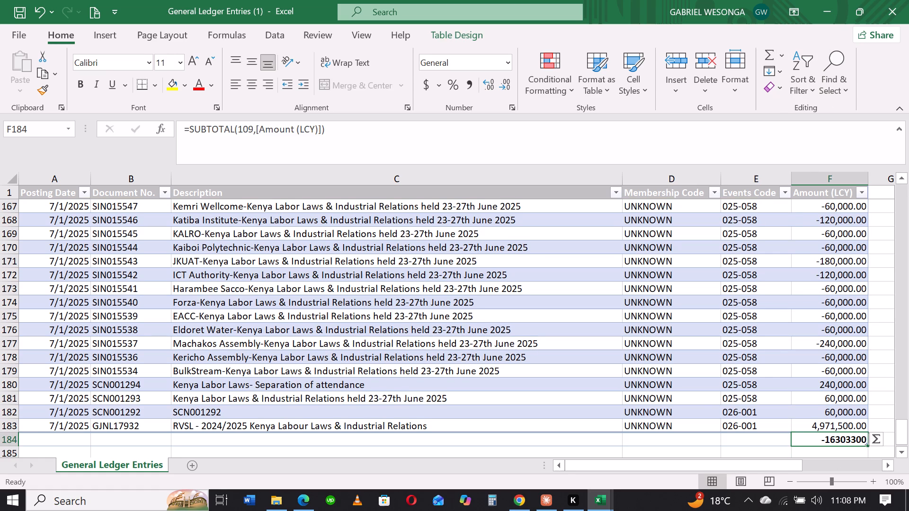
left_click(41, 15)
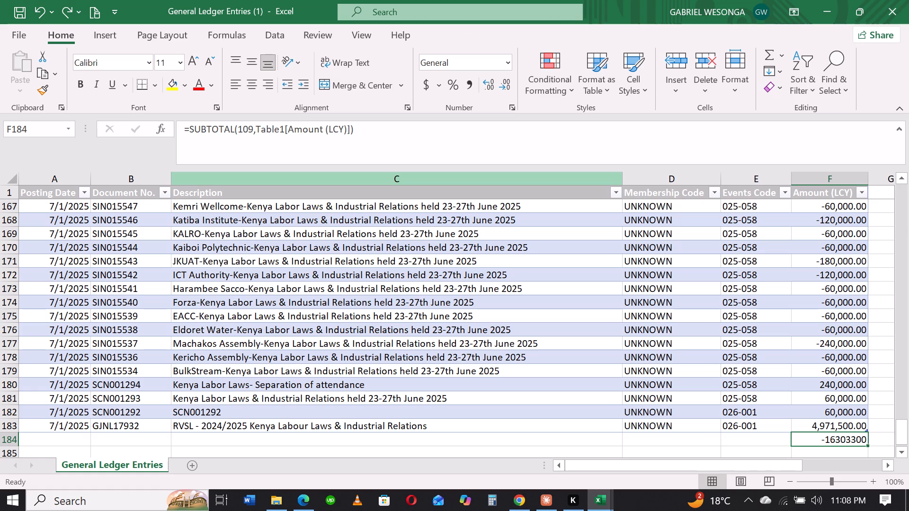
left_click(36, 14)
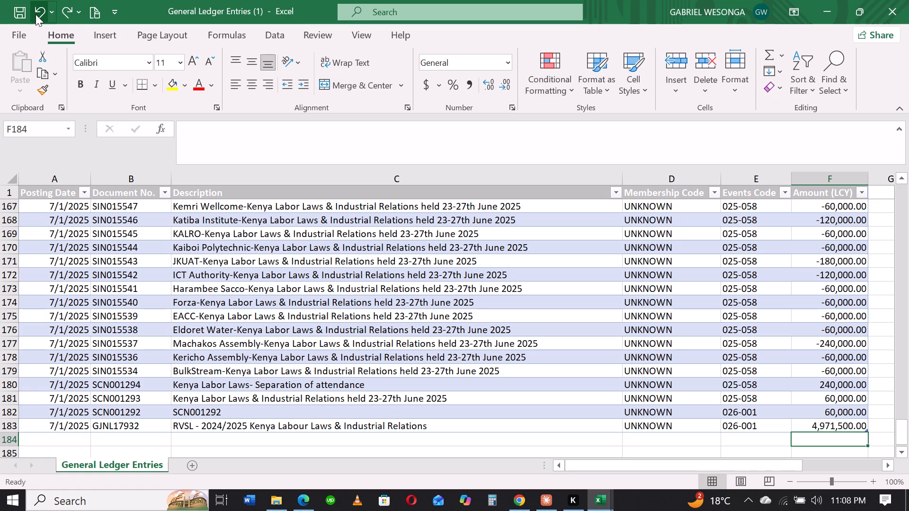
AutoSum the Amount (LCY) column over F2:F184 in cell F185, leaving a blank row beneath the table.
triple_click(905, 450)
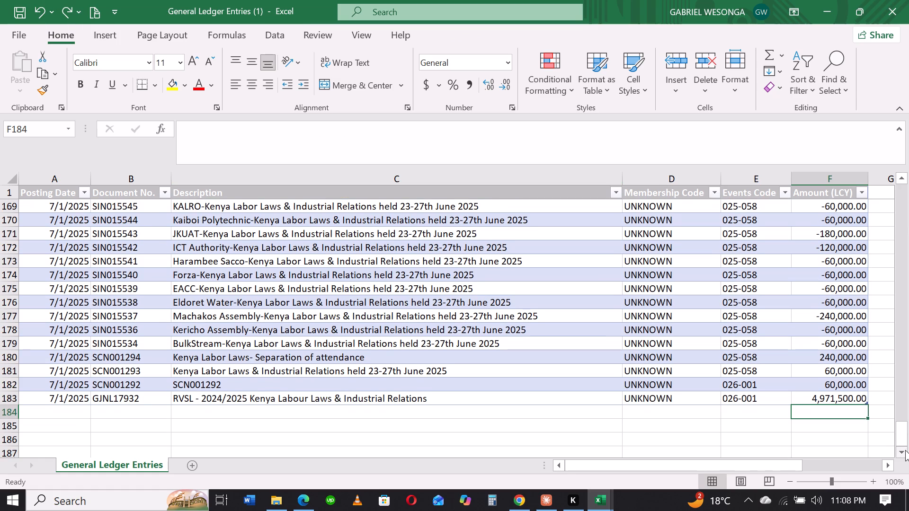
left_click(841, 412)
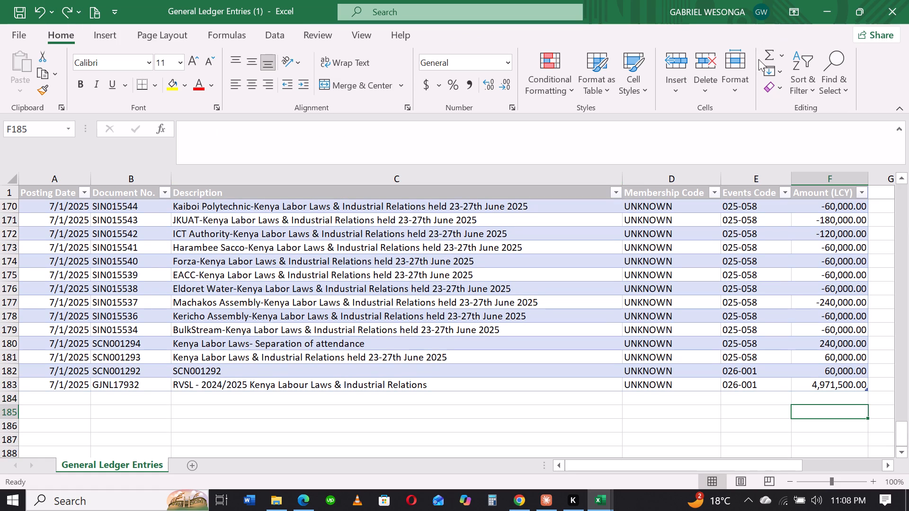
left_click(764, 56)
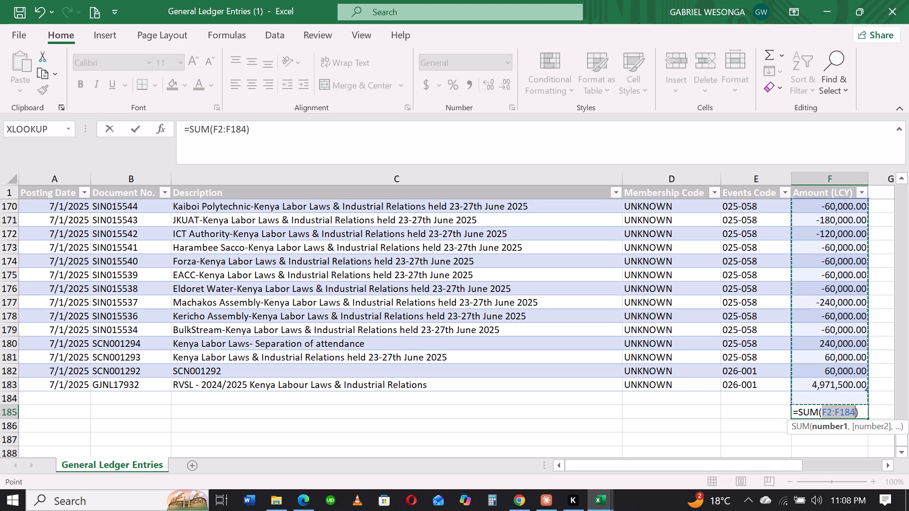
key("Return")
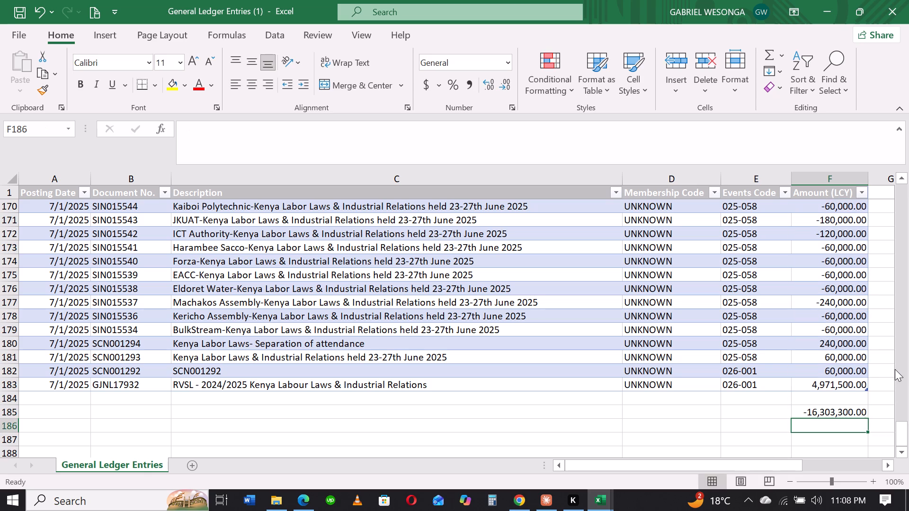
Make the total row, row 185, bold.
left_click(842, 407)
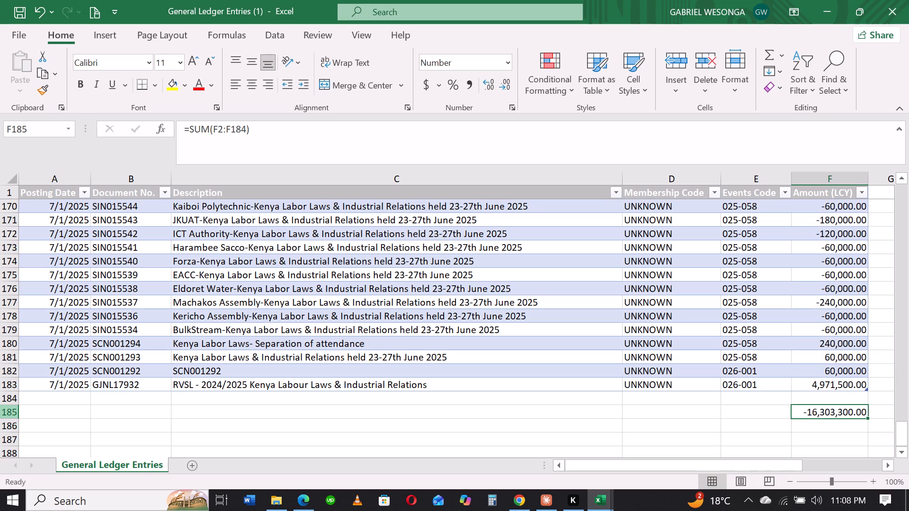
left_click(18, 413)
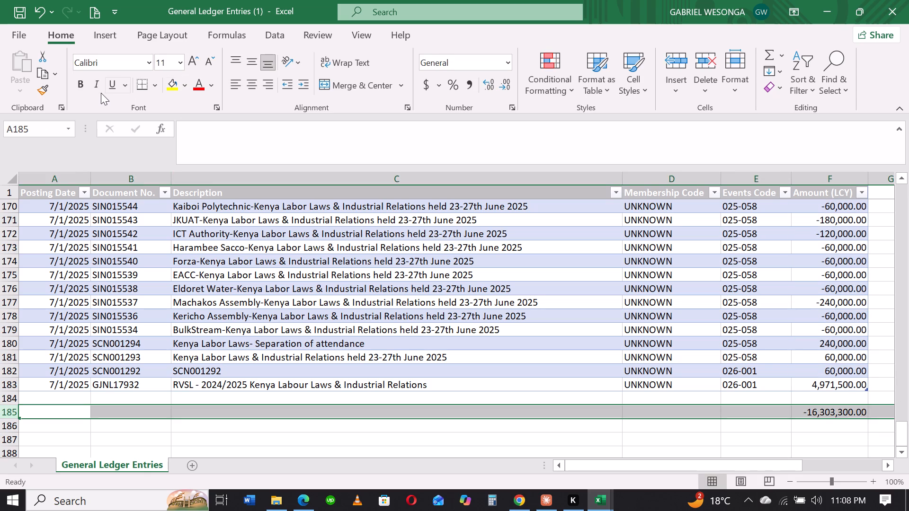
key("ctrl+b")
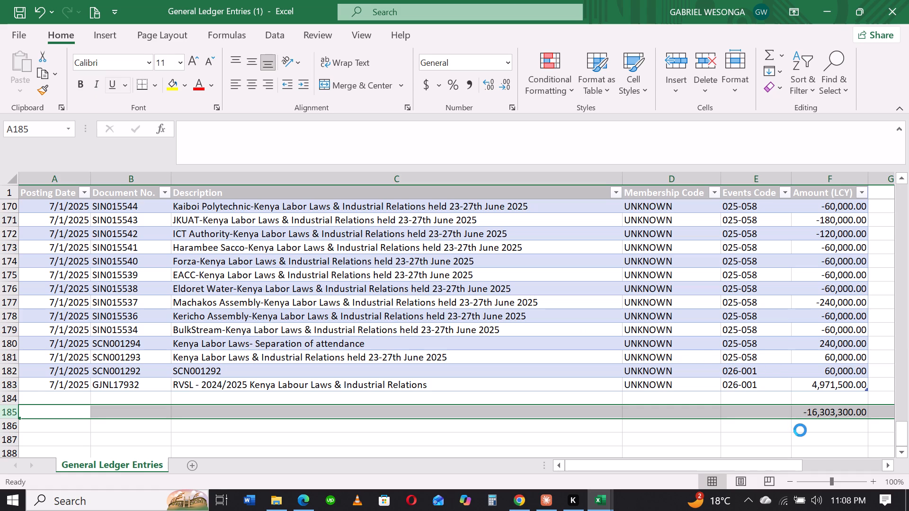
left_click(805, 431)
left_click(852, 413)
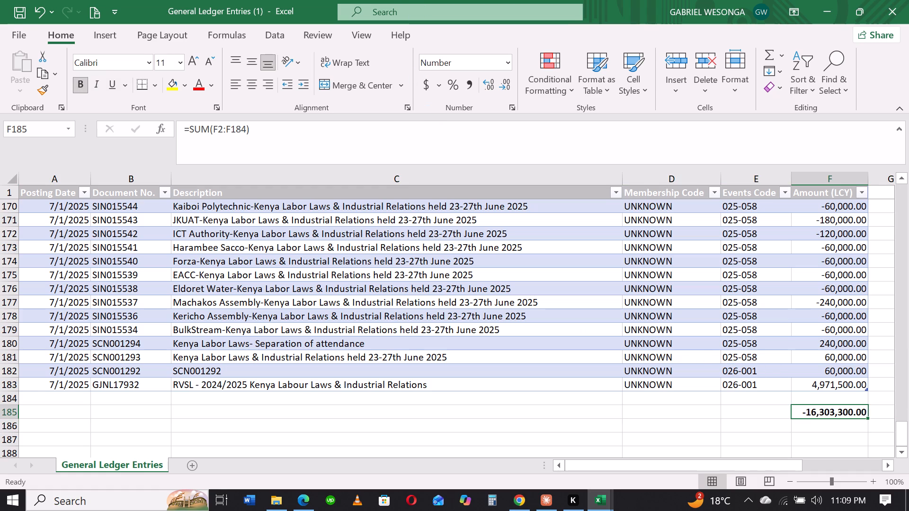
Switch to Chrome and export the old IHRM company's filtered General Ledger Entries for account 105200 to Excel.
left_click(525, 510)
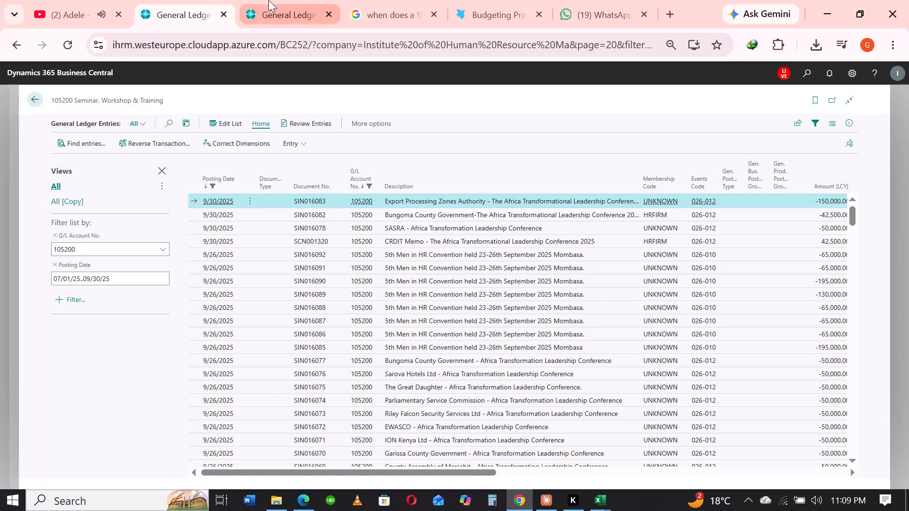
left_click(274, 0)
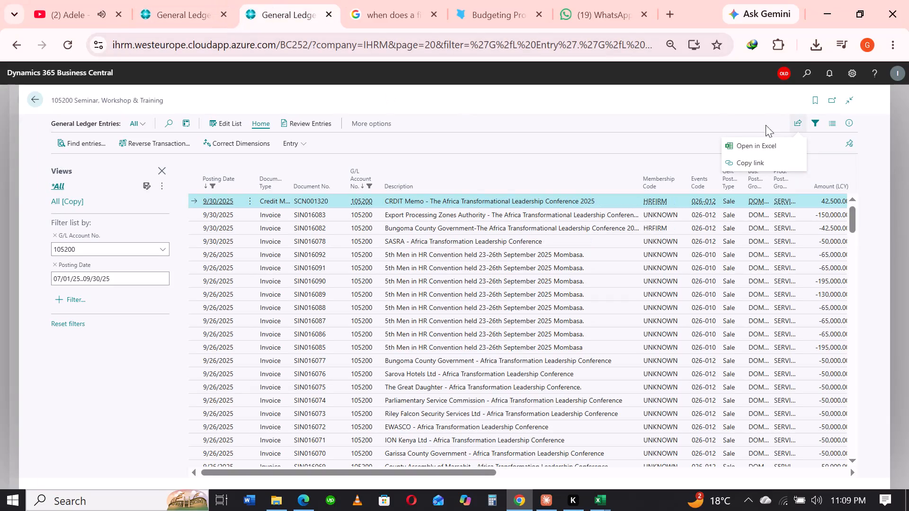
left_click(606, 131)
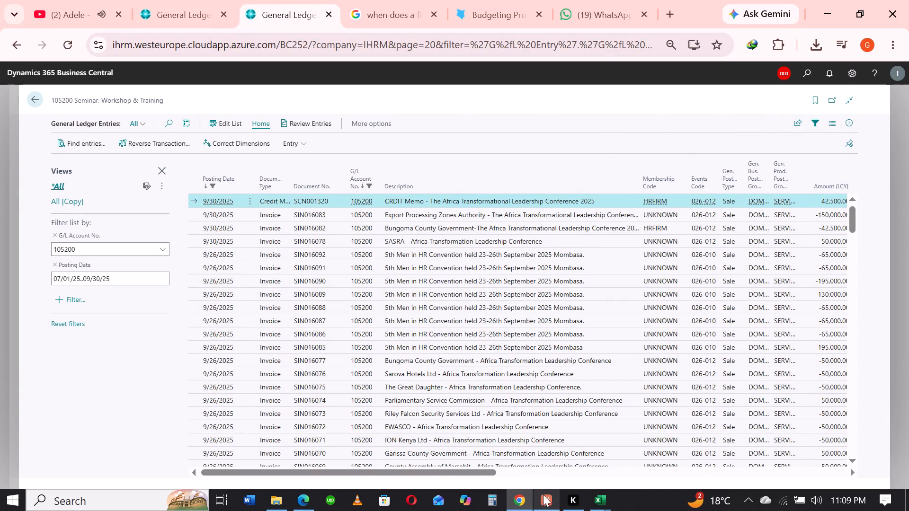
left_click(600, 499)
left_click(685, 459)
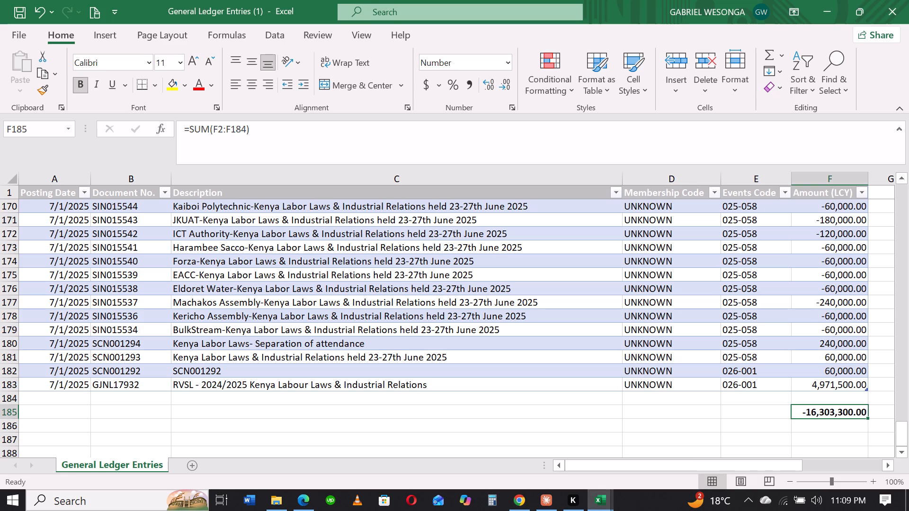
left_click(516, 508)
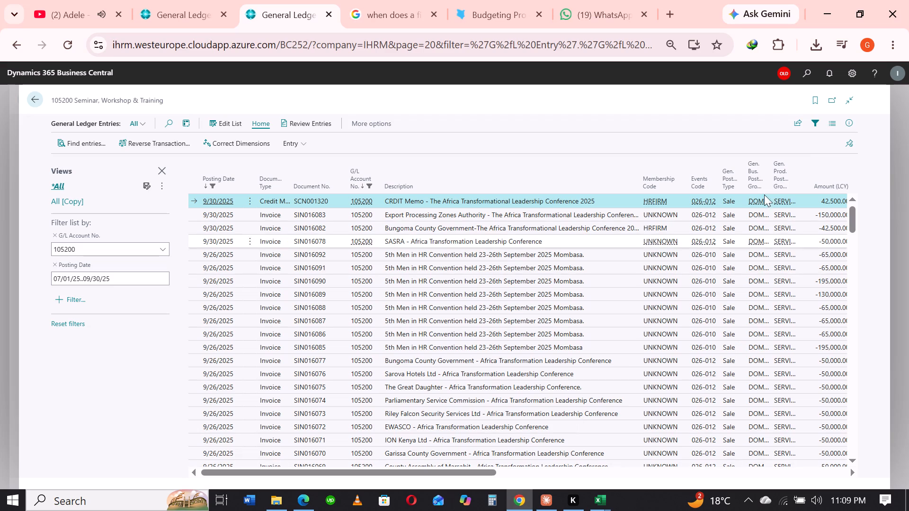
left_click(805, 128)
left_click(780, 147)
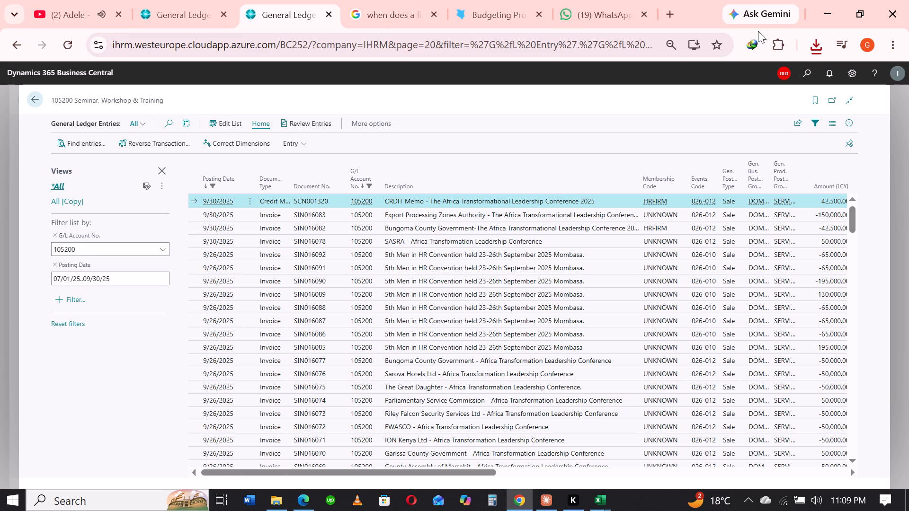
Open the downloaded General Ledger Entries (2) workbook.
left_click(812, 43)
left_click(706, 103)
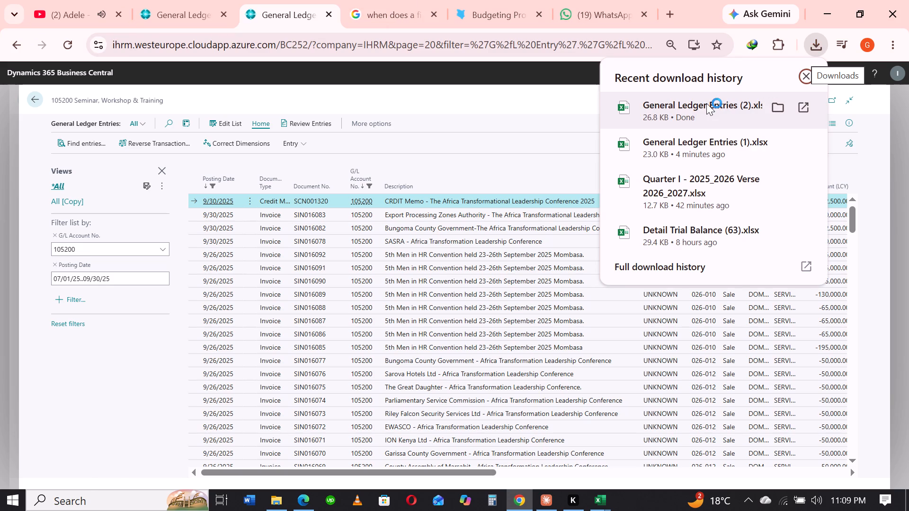
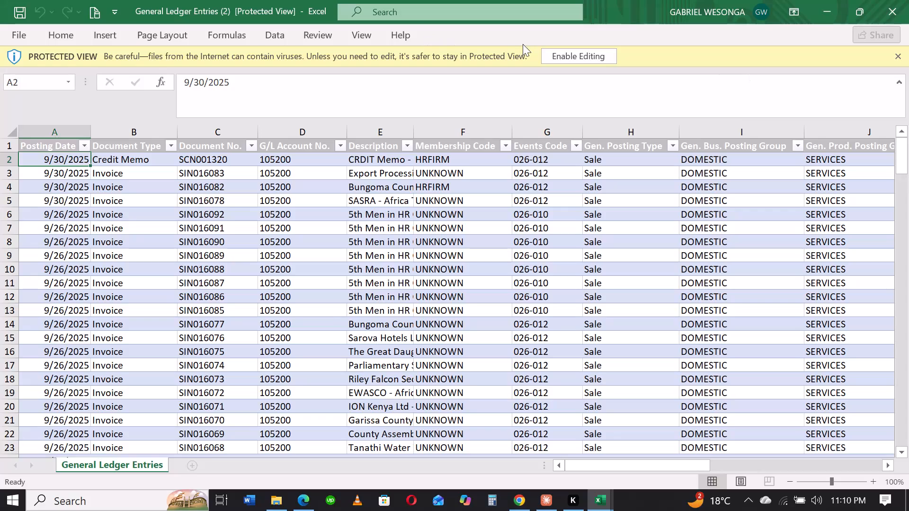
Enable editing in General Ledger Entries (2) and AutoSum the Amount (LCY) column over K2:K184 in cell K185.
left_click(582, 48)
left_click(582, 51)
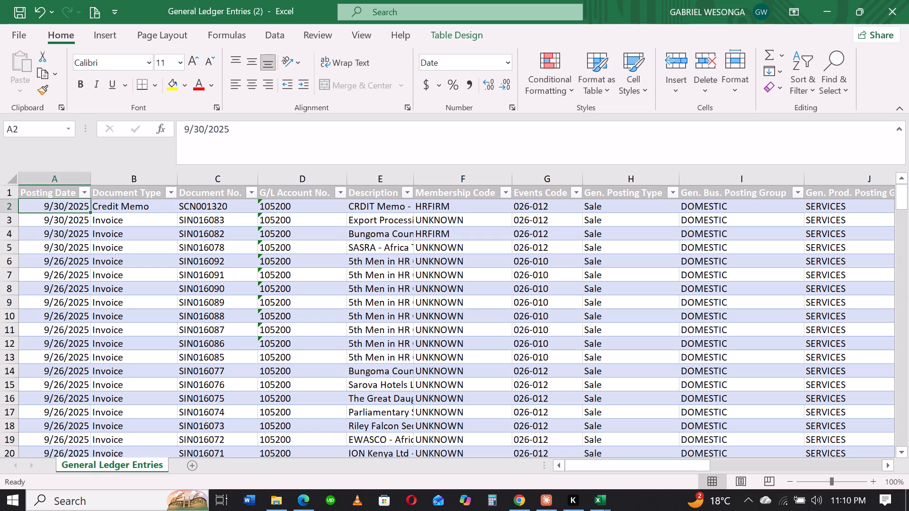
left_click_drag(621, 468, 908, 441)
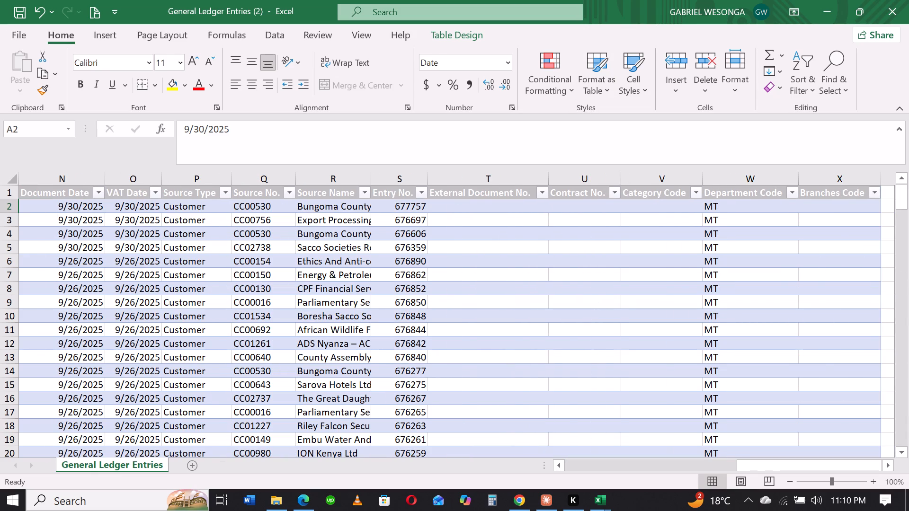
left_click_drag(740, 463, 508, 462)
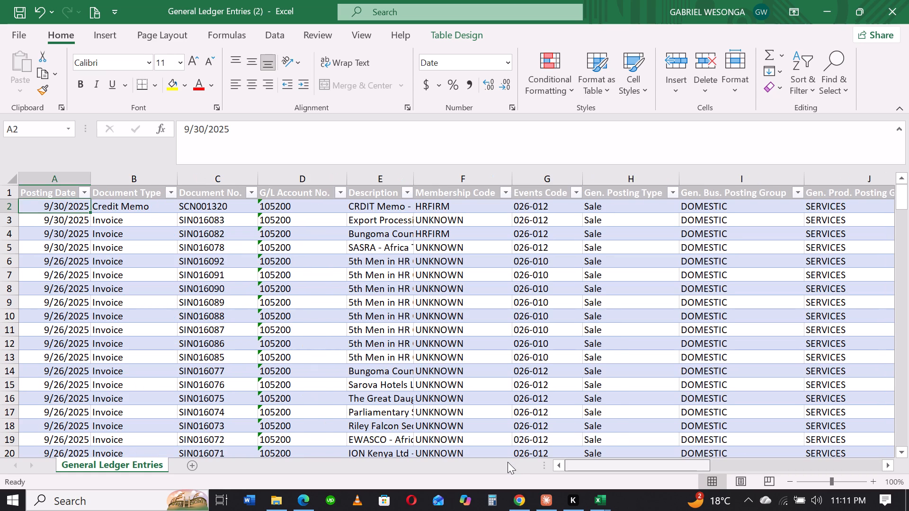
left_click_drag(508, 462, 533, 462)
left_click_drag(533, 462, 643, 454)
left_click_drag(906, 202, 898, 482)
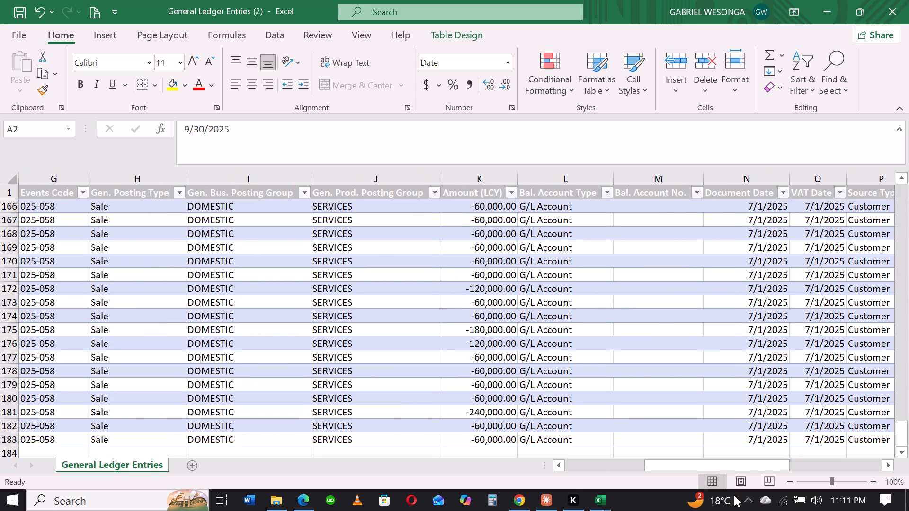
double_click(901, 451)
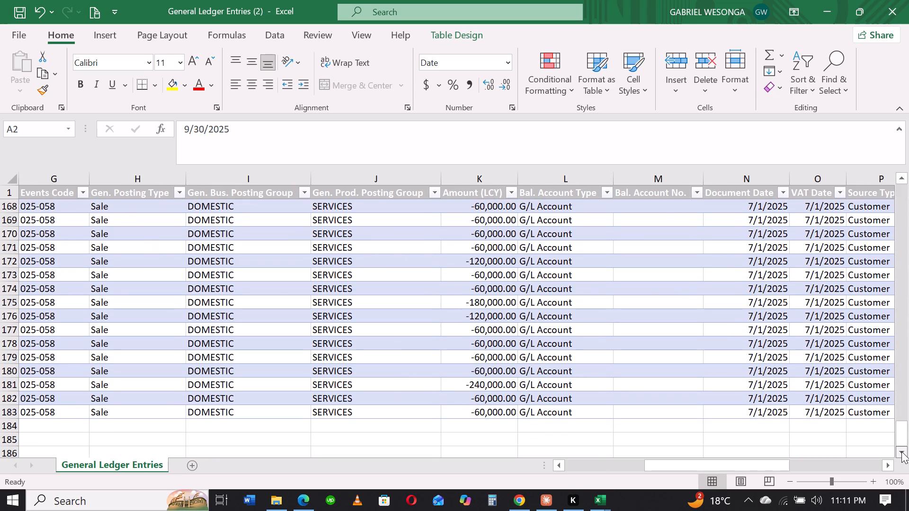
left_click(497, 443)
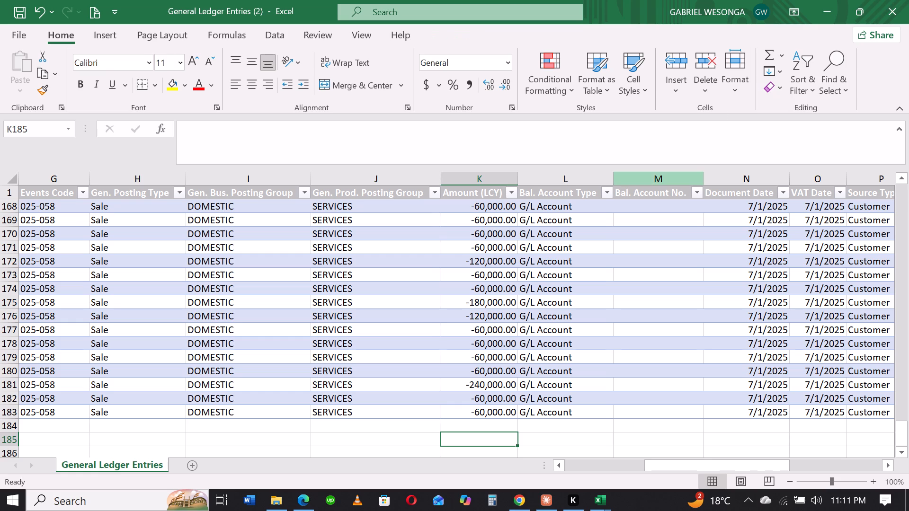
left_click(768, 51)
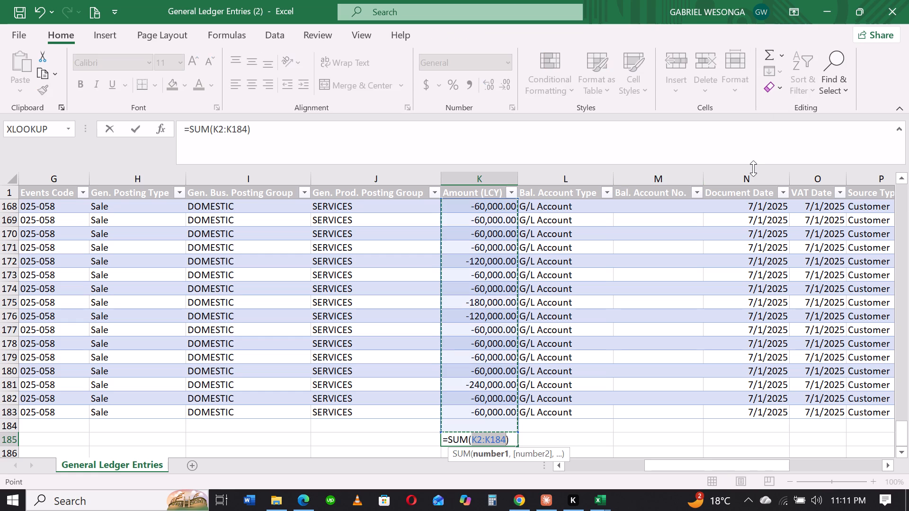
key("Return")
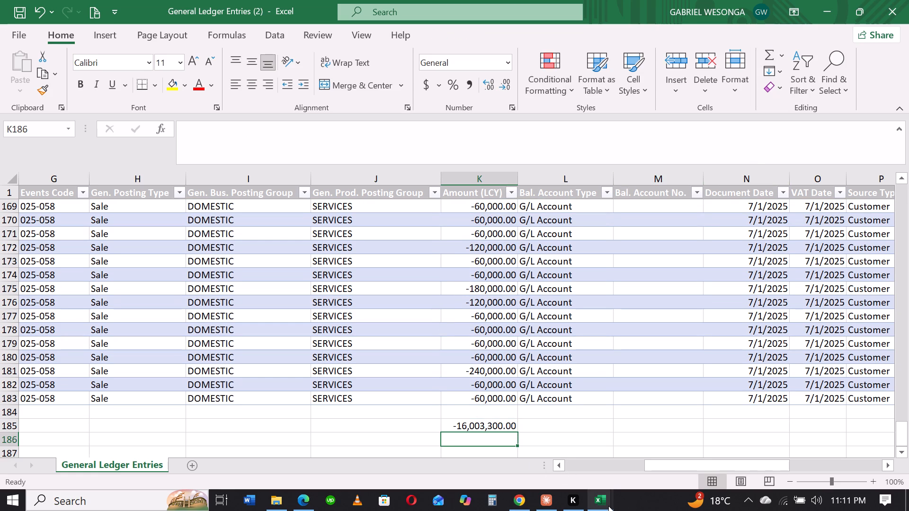
Compare the Amount (LCY) totals in the General Ledger Entries (1) and General Ledger Entries (2) workbooks.
left_click(601, 506)
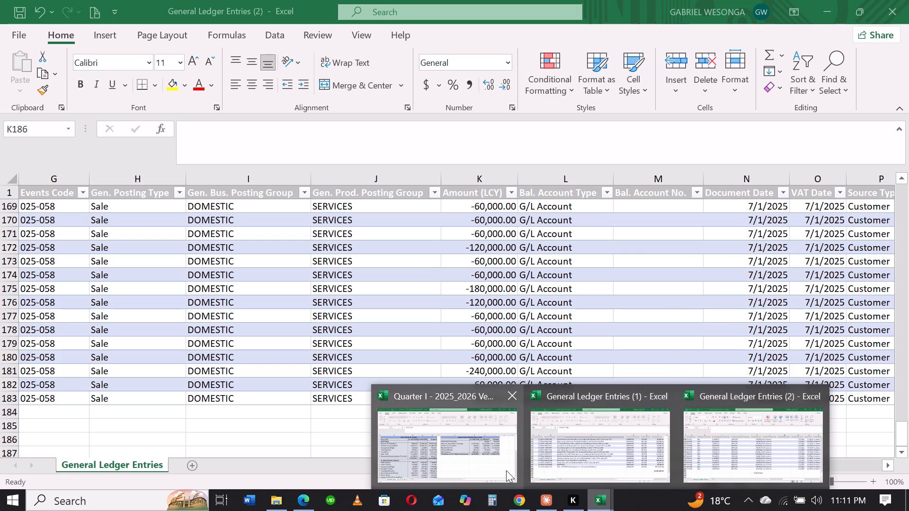
left_click(735, 456)
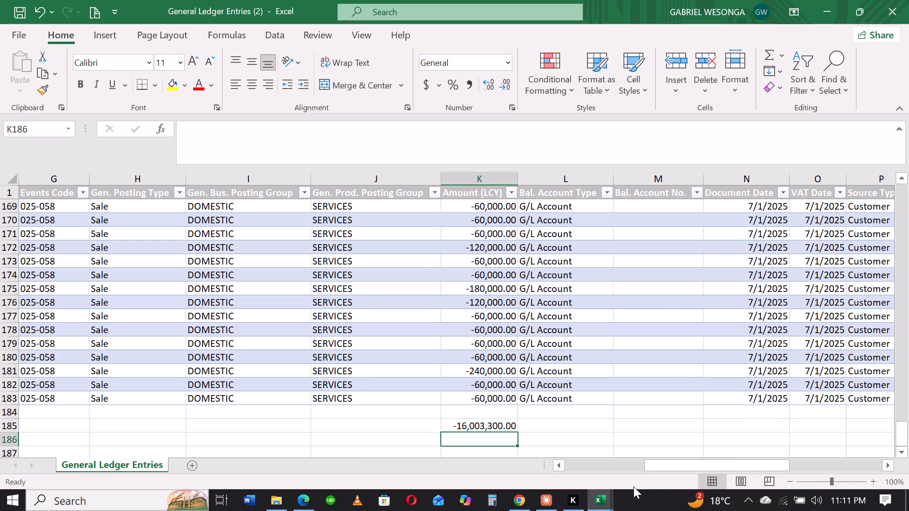
left_click(607, 505)
left_click(588, 462)
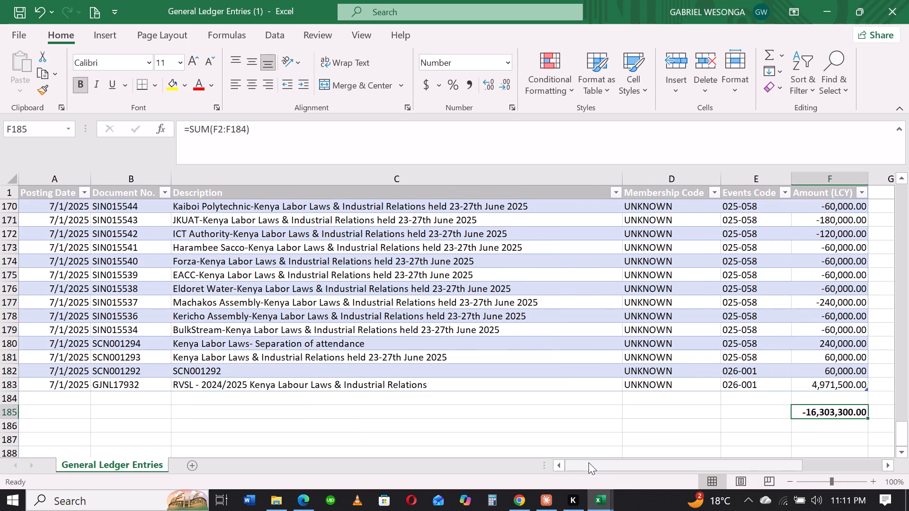
left_click(596, 500)
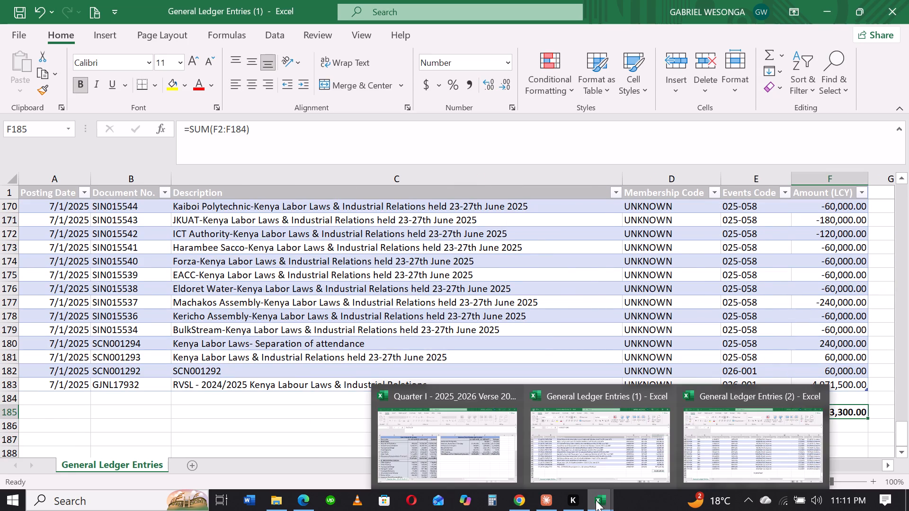
left_click(731, 463)
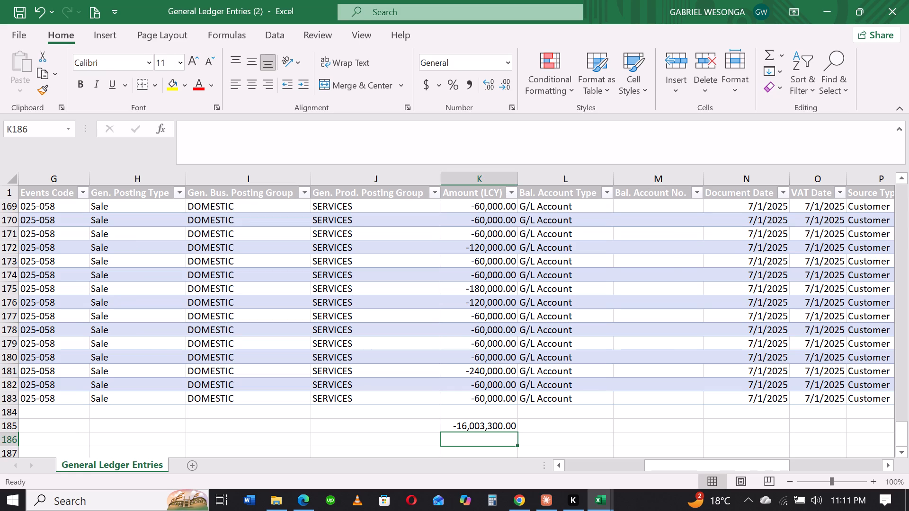
Close the General Ledger Entries (2) workbook without saving its changes.
left_click(886, 4)
left_click(460, 272)
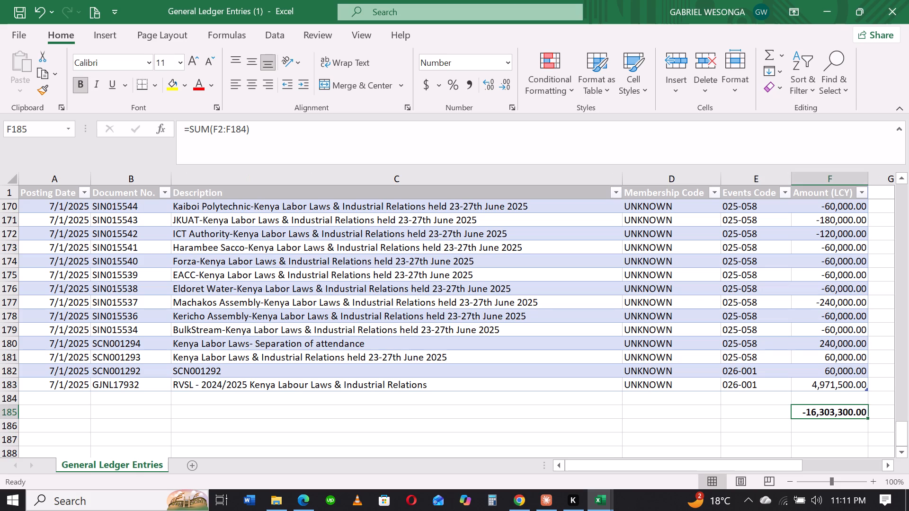
Examine the Events Code column and its available filter values in the General Ledger Entries (1) workbook.
left_click(625, 445)
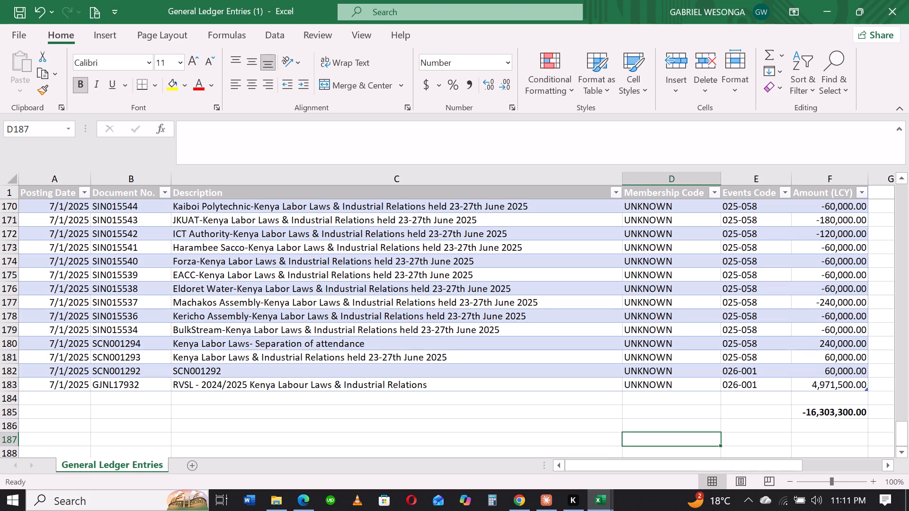
left_click(735, 376)
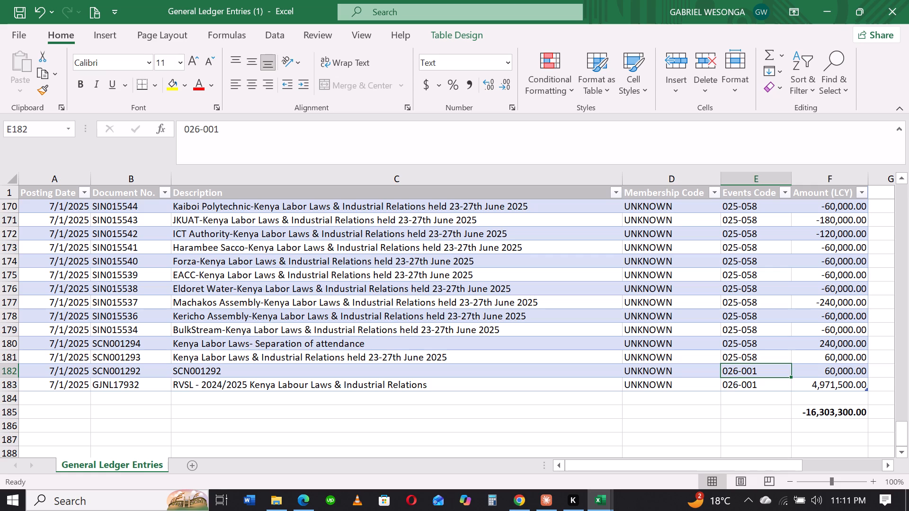
left_click_drag(898, 432, 863, 152)
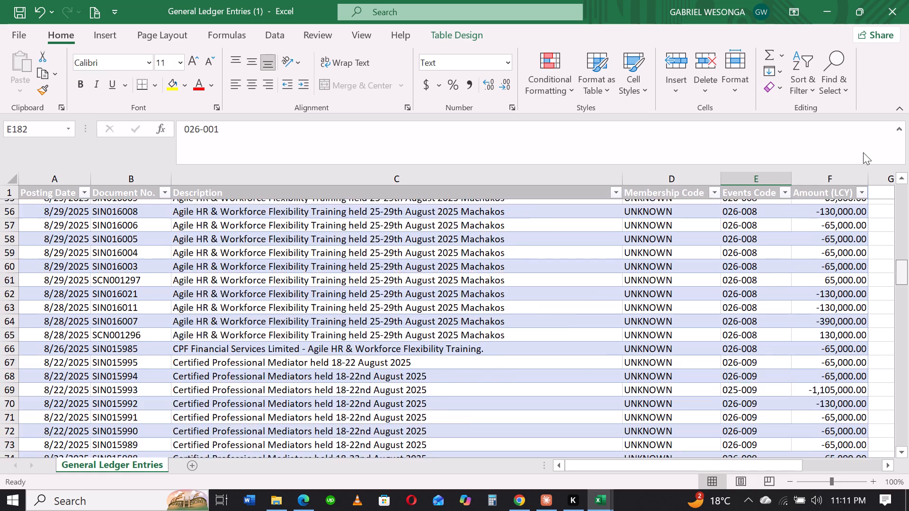
left_click_drag(863, 152, 863, 150)
left_click(702, 349)
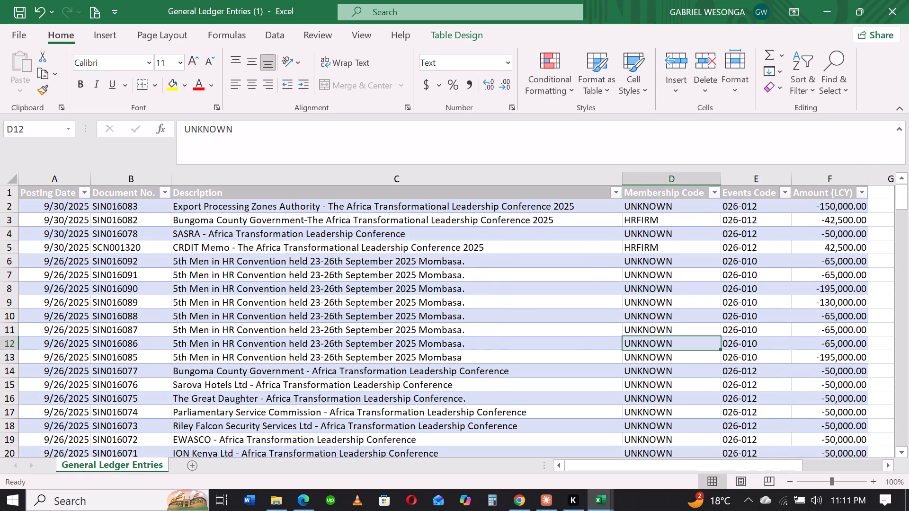
left_click(789, 191)
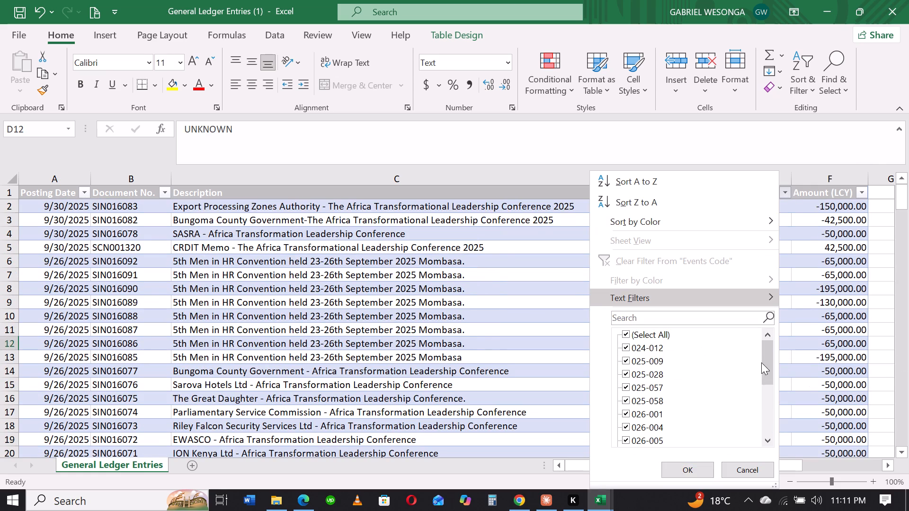
left_click_drag(761, 362, 769, 299)
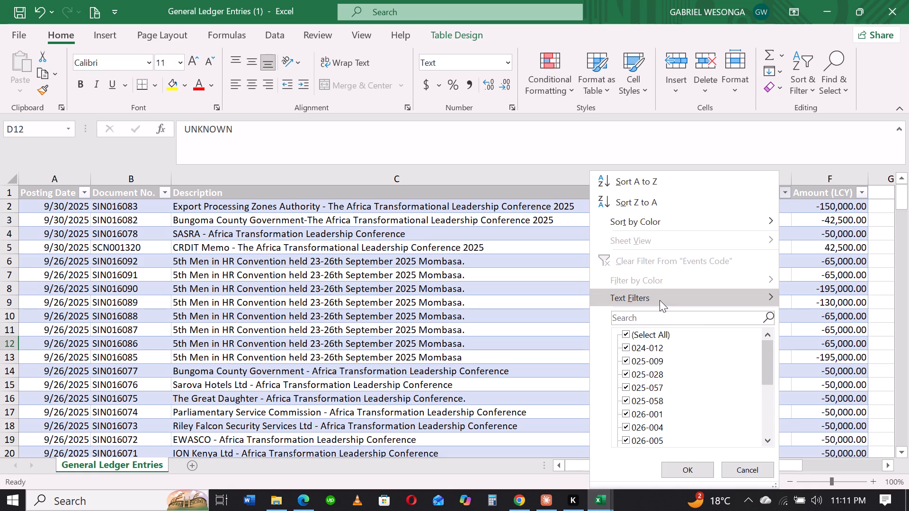
left_click(517, 321)
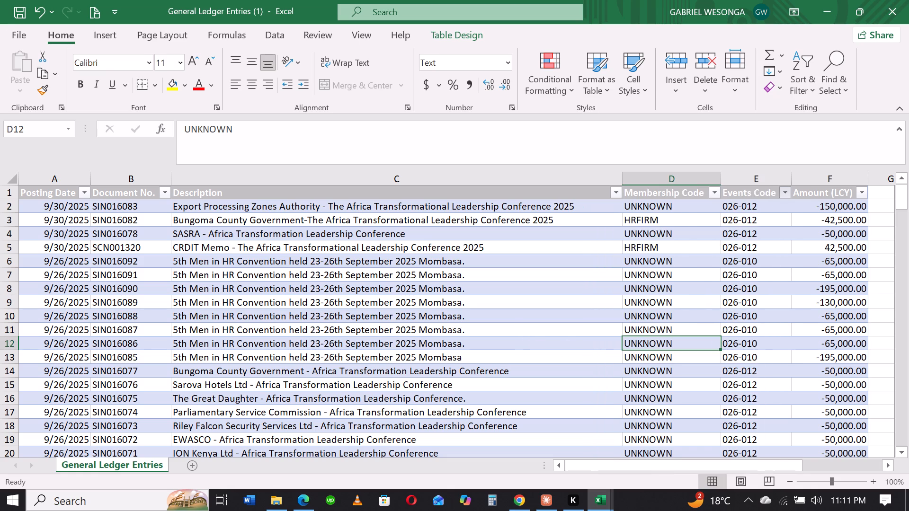
left_click(788, 295)
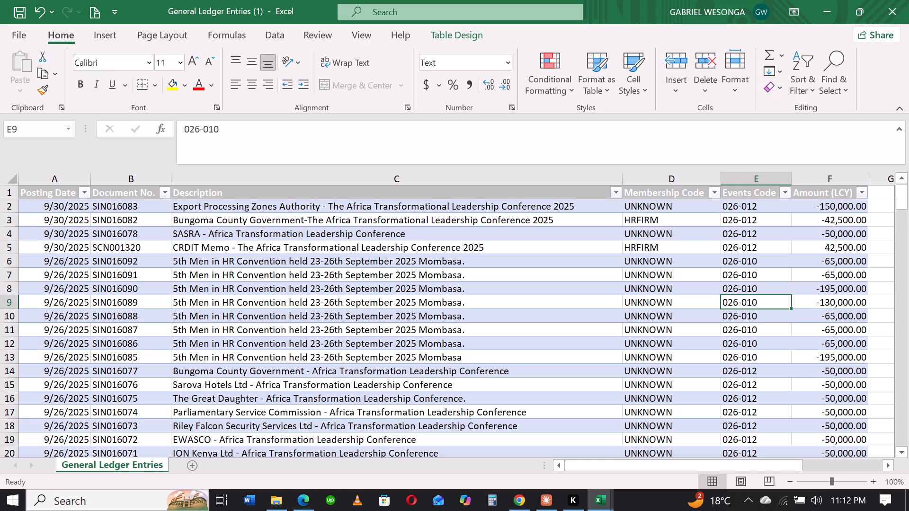
left_click(784, 185)
left_click(782, 295)
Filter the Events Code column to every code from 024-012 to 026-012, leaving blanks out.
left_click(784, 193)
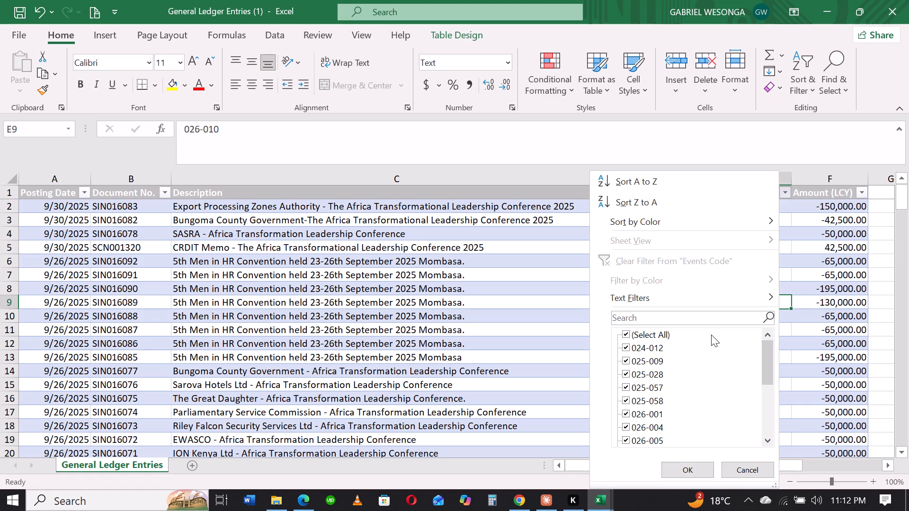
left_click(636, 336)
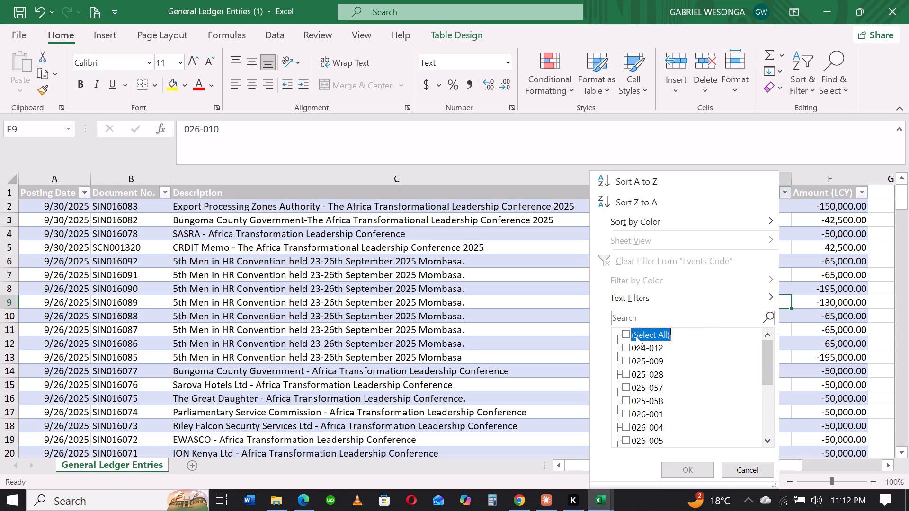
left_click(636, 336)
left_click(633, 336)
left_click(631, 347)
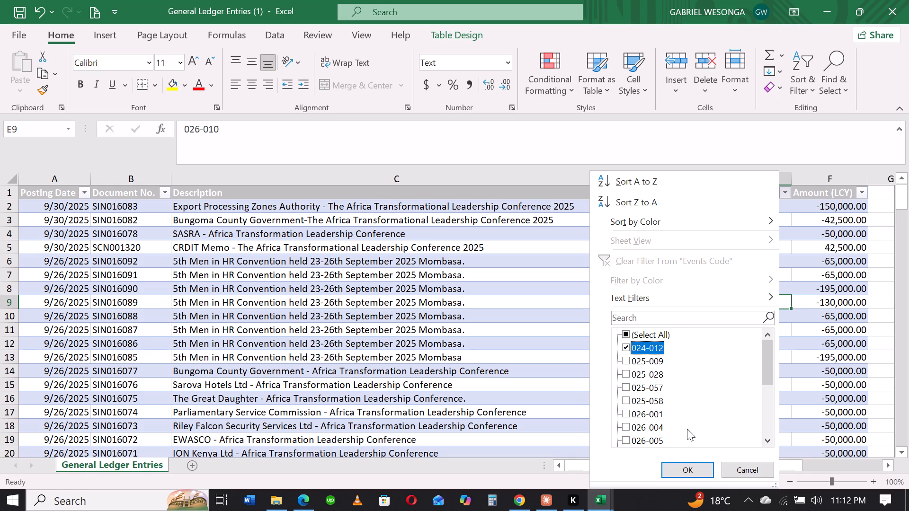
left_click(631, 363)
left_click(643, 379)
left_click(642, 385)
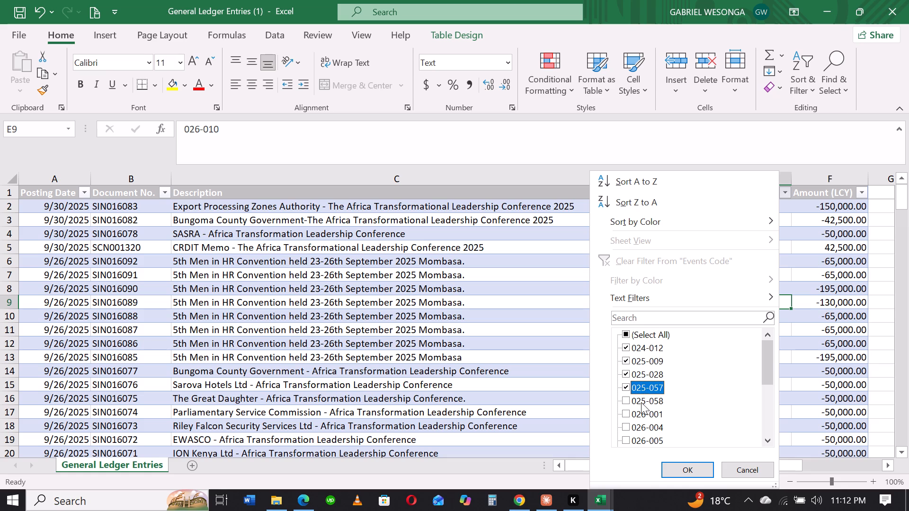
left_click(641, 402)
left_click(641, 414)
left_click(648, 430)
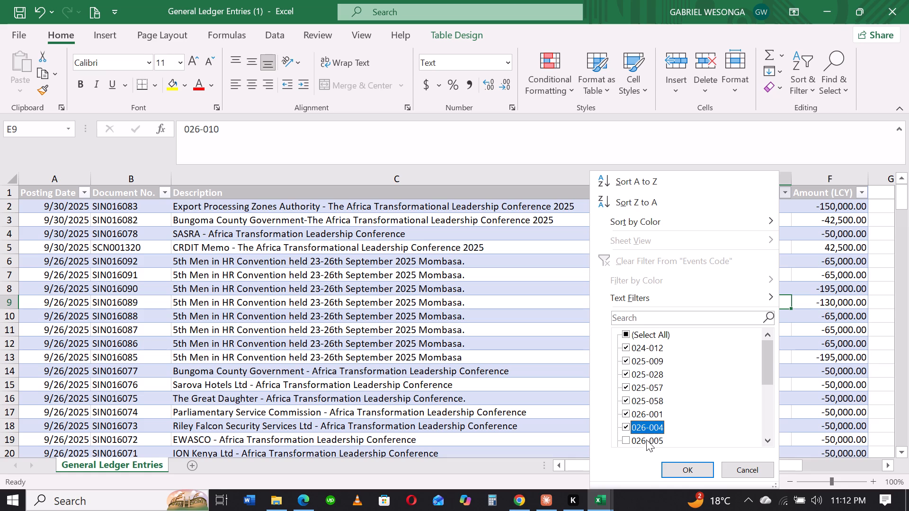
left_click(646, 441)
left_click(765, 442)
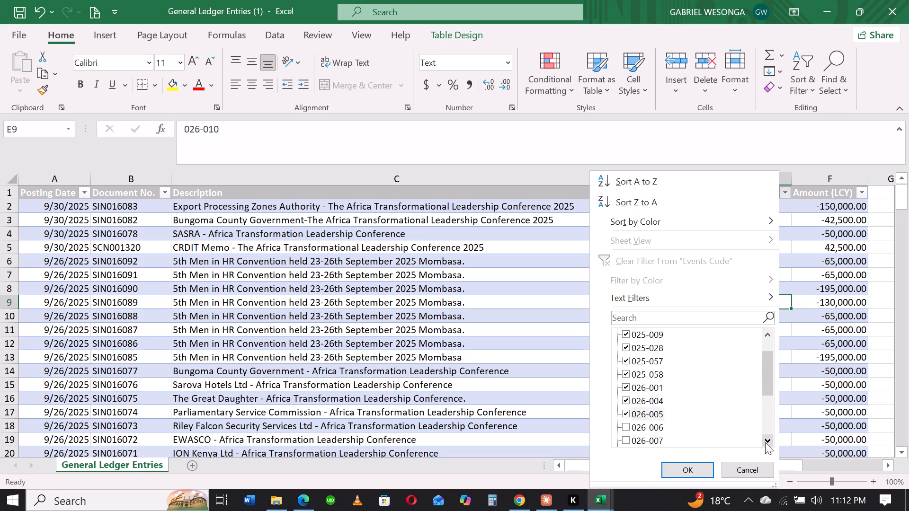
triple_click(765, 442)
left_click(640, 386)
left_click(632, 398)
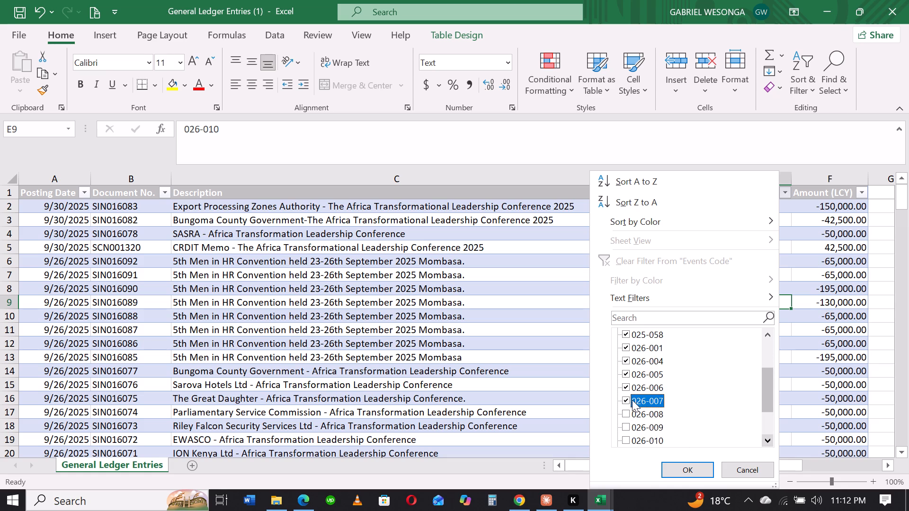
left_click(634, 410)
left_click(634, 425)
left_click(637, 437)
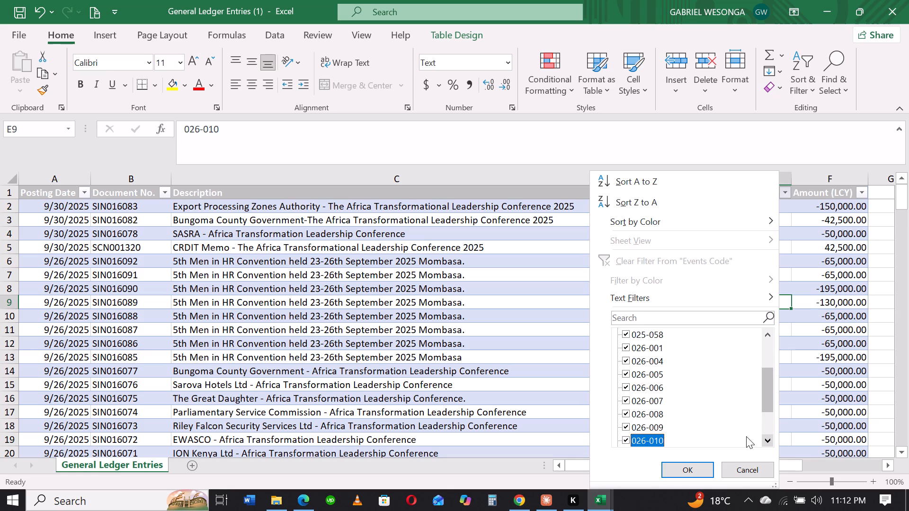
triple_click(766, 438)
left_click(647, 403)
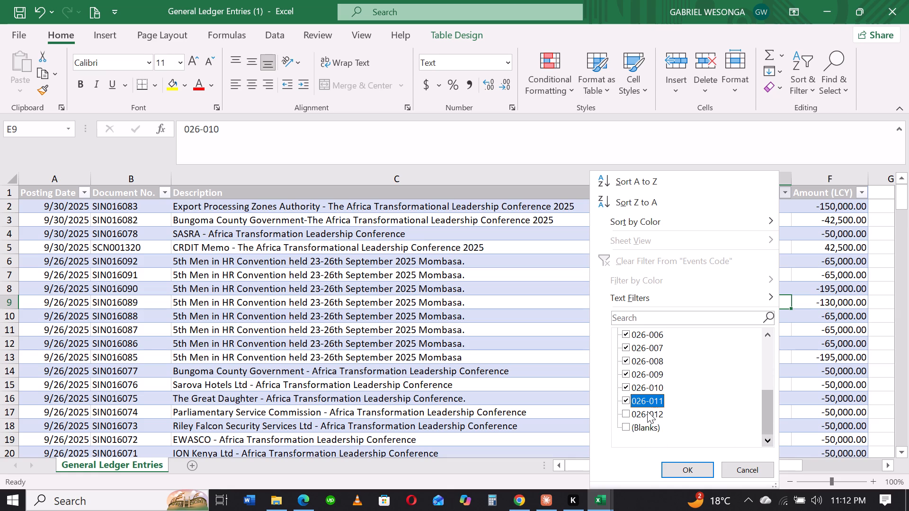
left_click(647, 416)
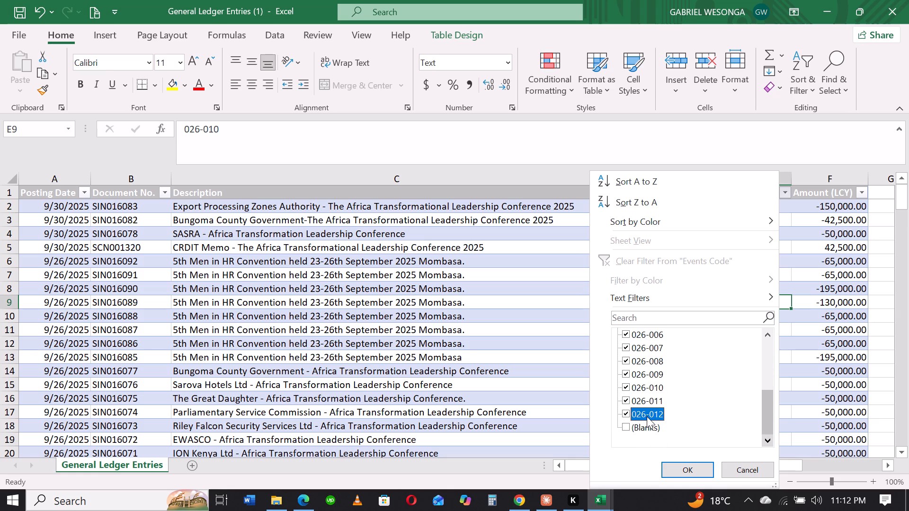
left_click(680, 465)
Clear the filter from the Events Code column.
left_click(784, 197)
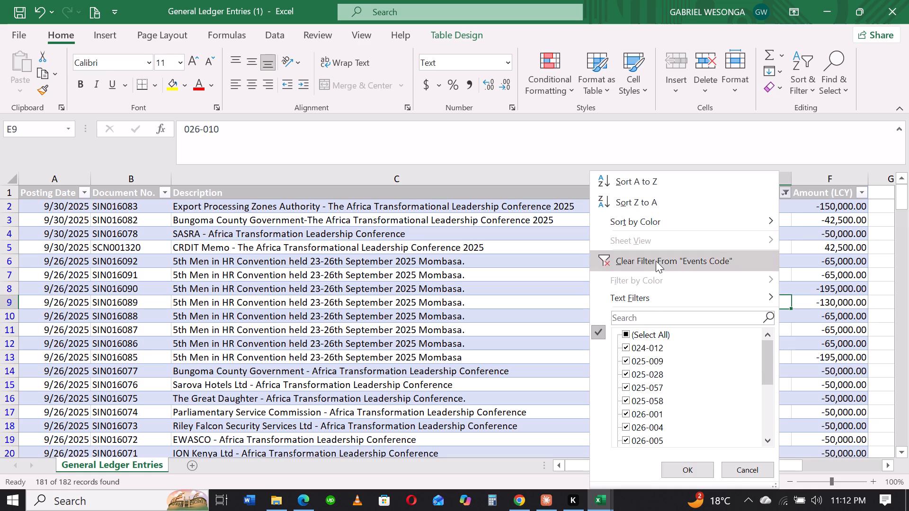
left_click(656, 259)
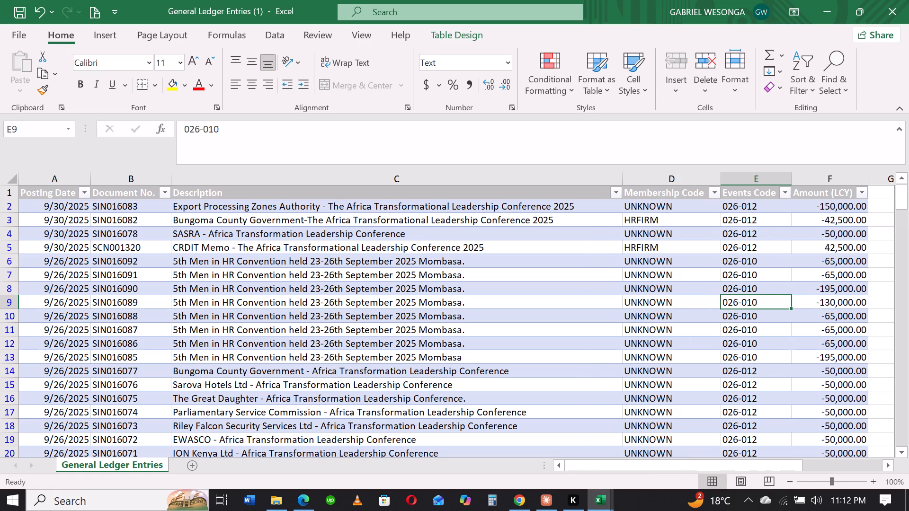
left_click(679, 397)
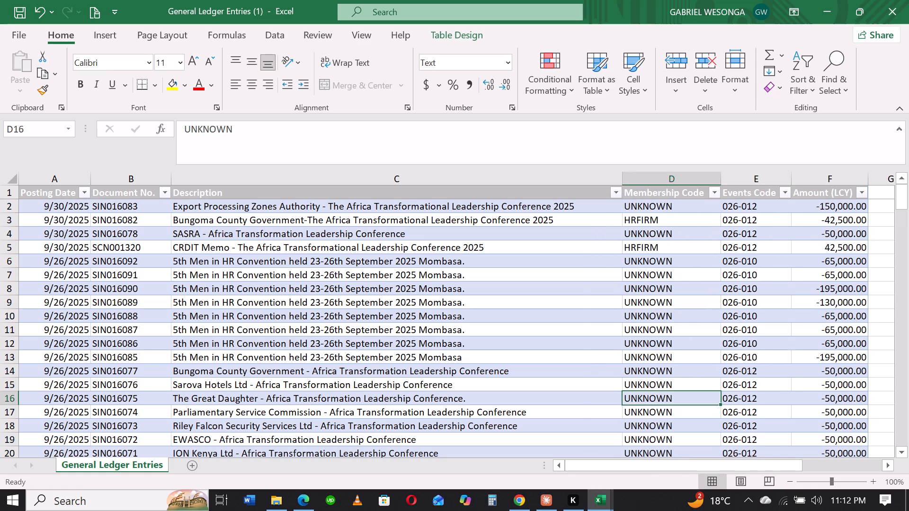
Switch to Chrome and compare the account 105200 General Ledger Entries of the live and old companies.
left_click(523, 501)
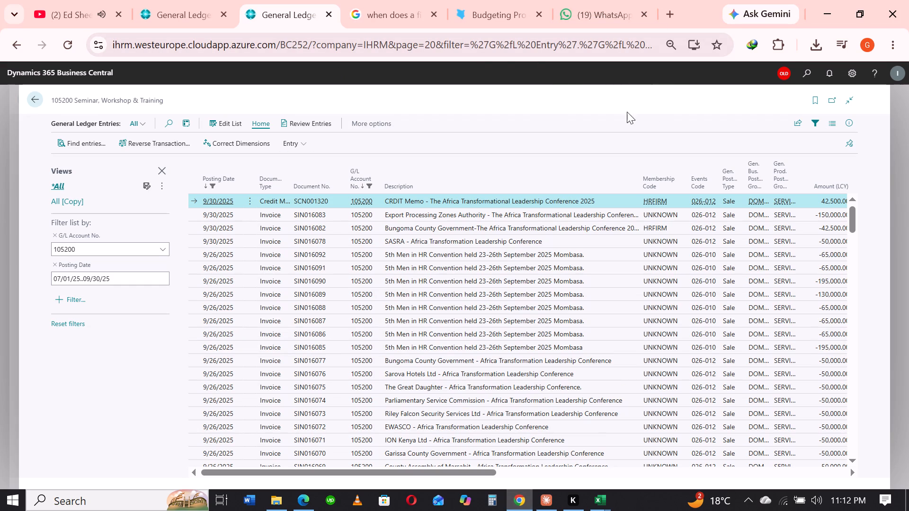
left_click(174, 0)
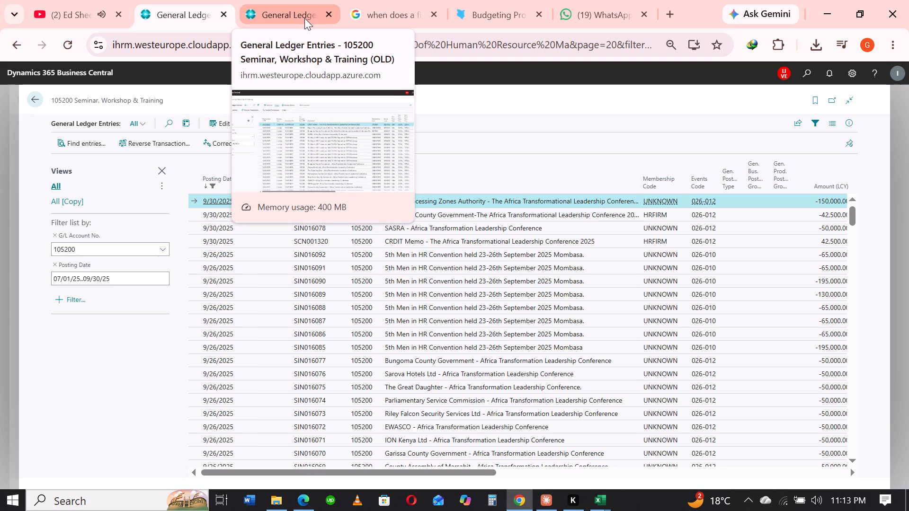
left_click(504, 134)
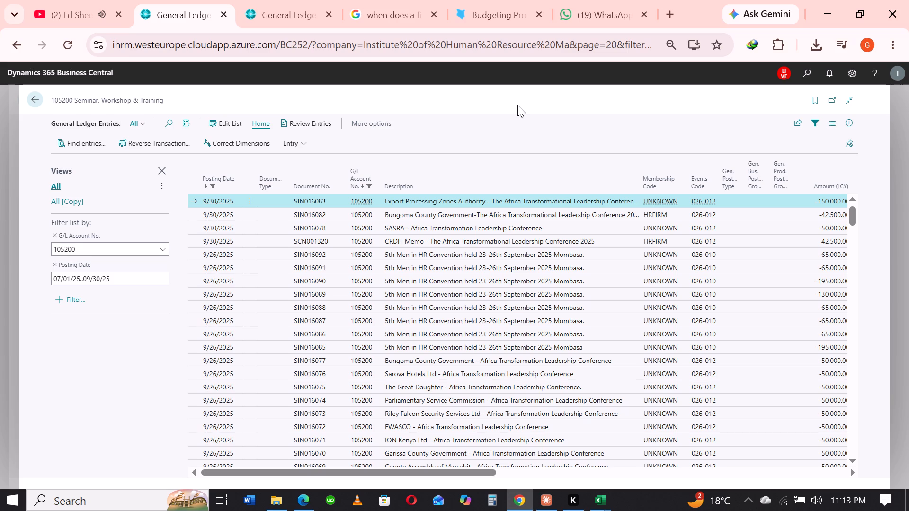
scroll(517, 105, "up", 1)
left_click(317, 0)
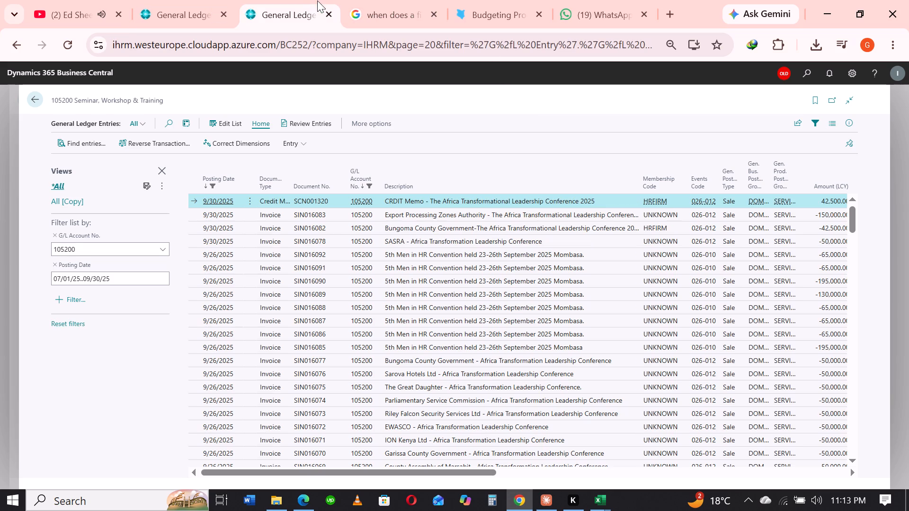
left_click(175, 3)
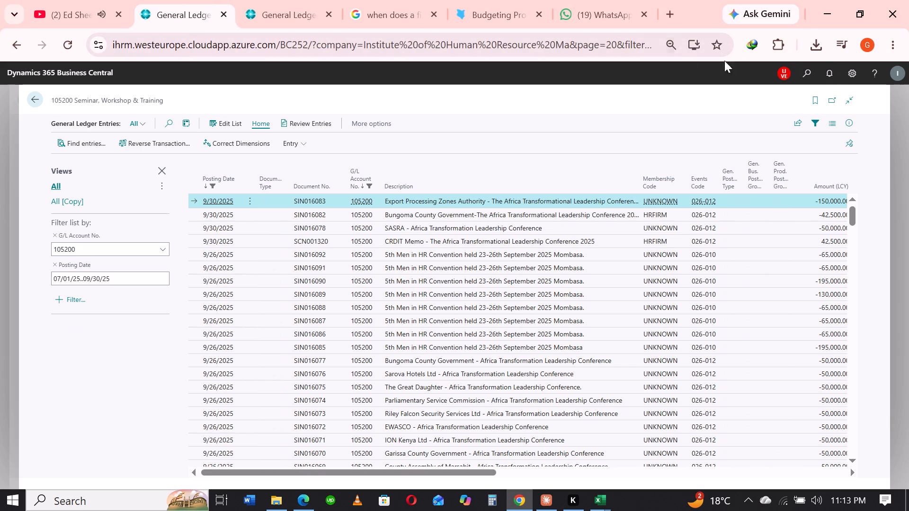
Open the Business Central home page in a new browser tab.
left_click(686, 13)
left_click(671, 13)
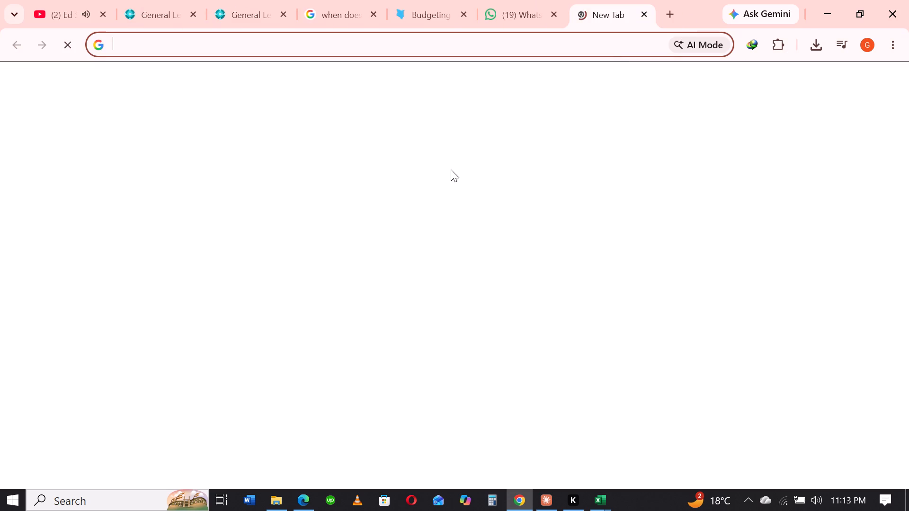
left_click(78, 390)
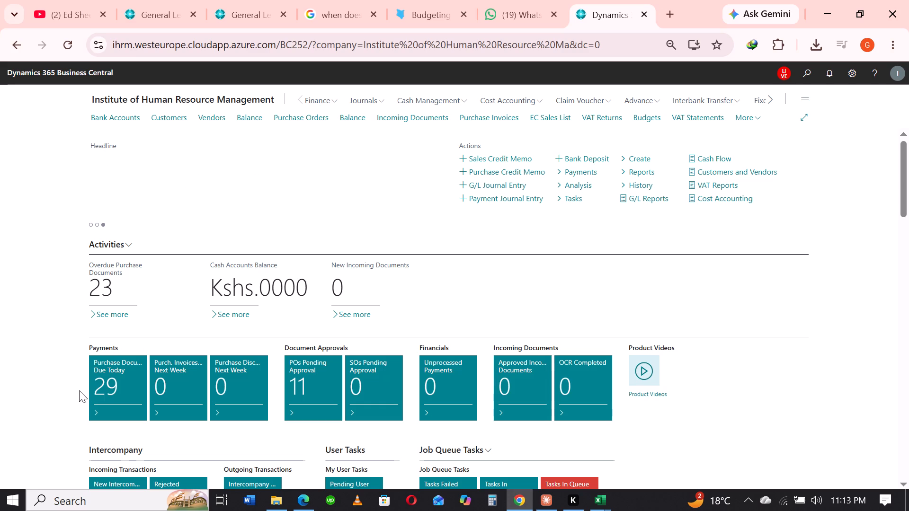
Change the user role to Events Manager in My Settings.
left_click(856, 81)
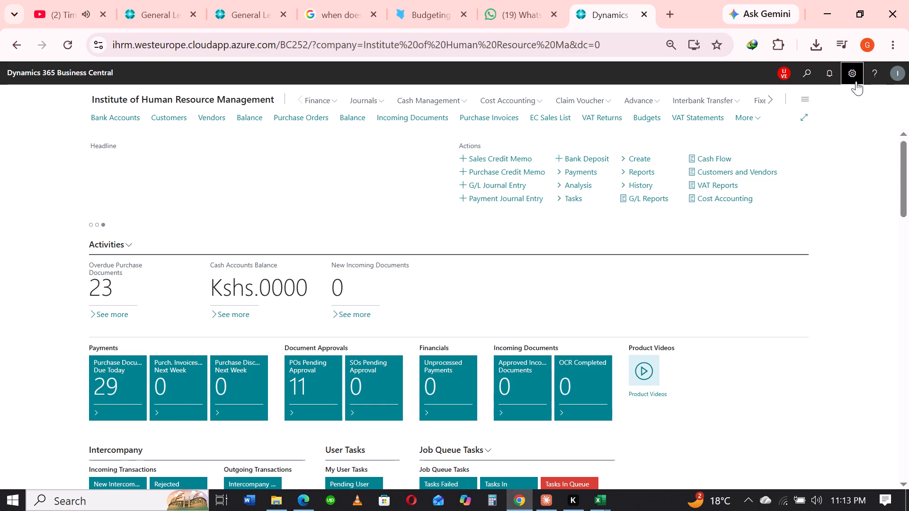
left_click(856, 108)
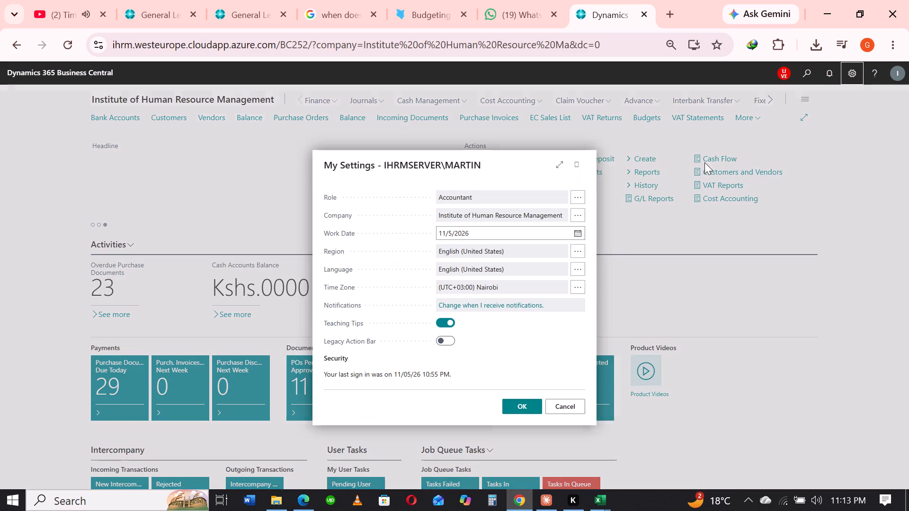
left_click(583, 196)
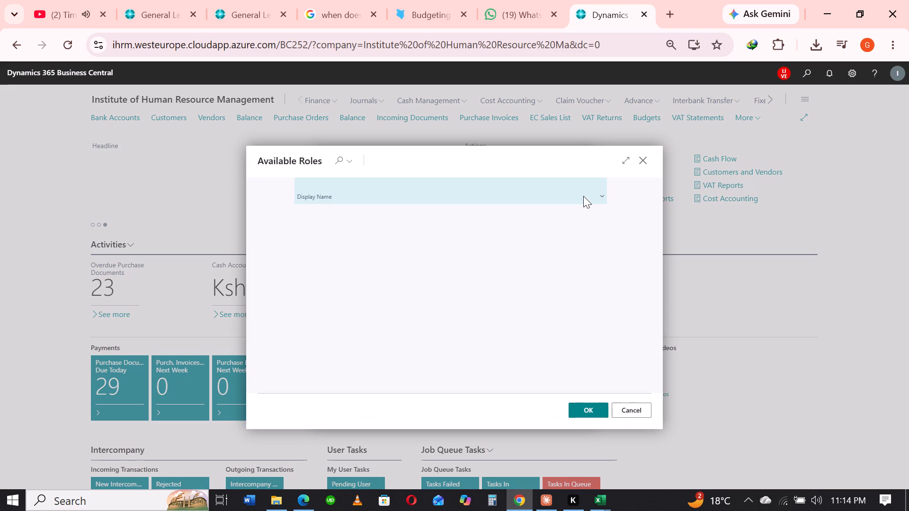
left_click(377, 302)
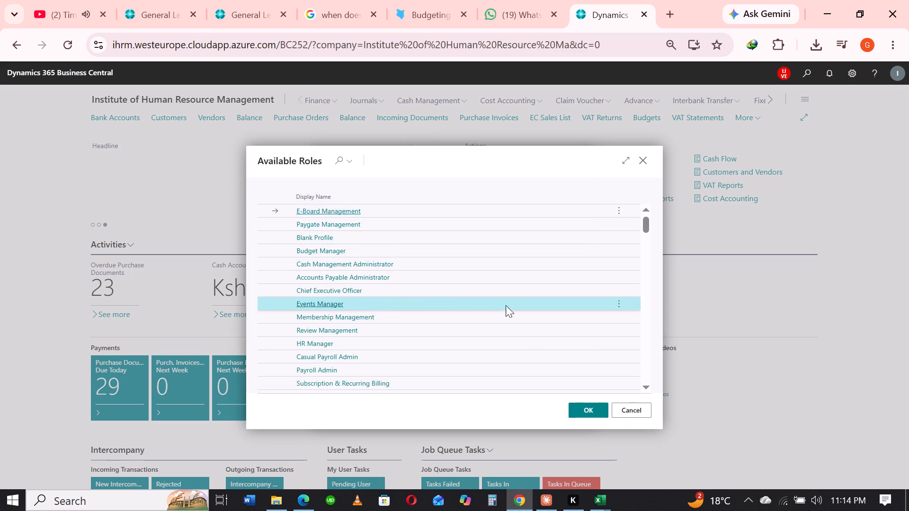
left_click(588, 409)
left_click(522, 410)
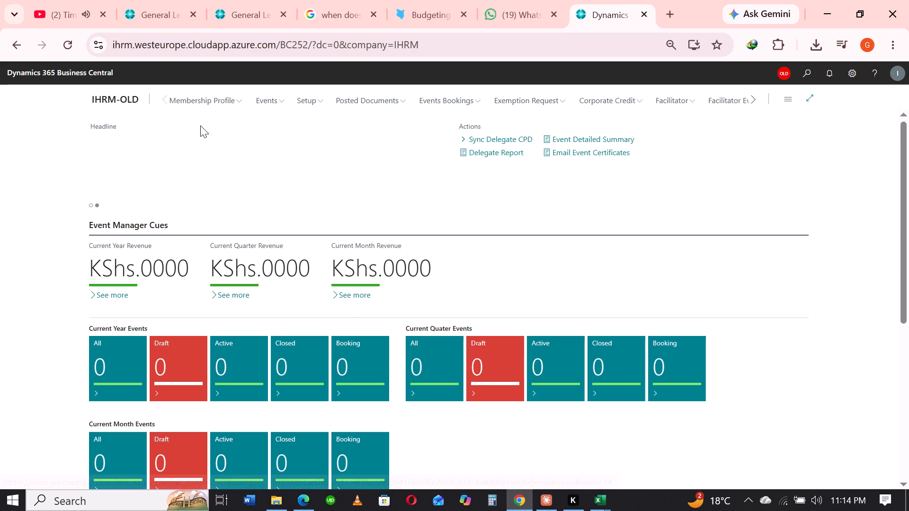
View the Active and Closed event lists in the IHRM-OLD company.
left_click(270, 98)
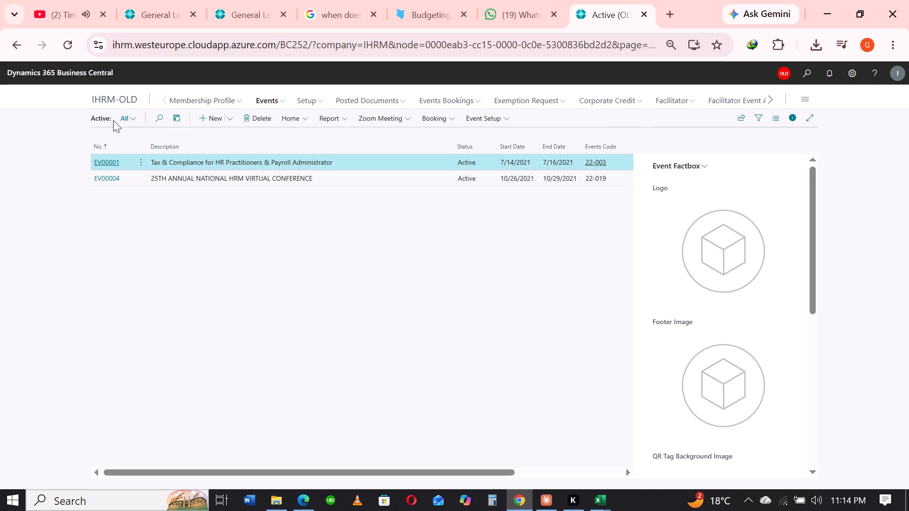
left_click(126, 117)
left_click(193, 284)
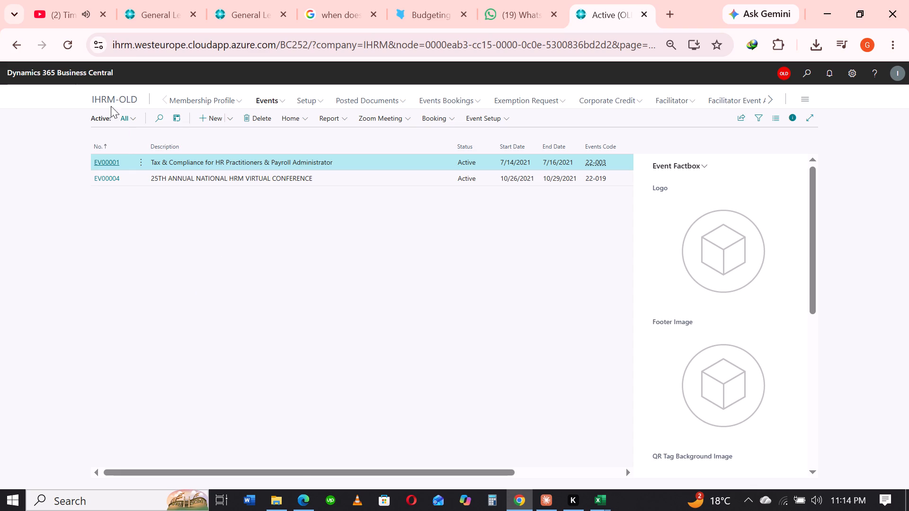
left_click(112, 99)
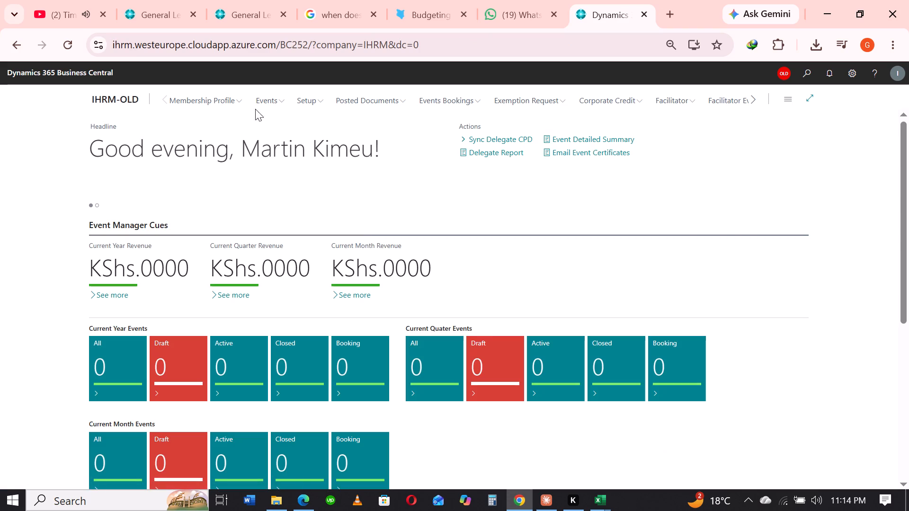
left_click(276, 99)
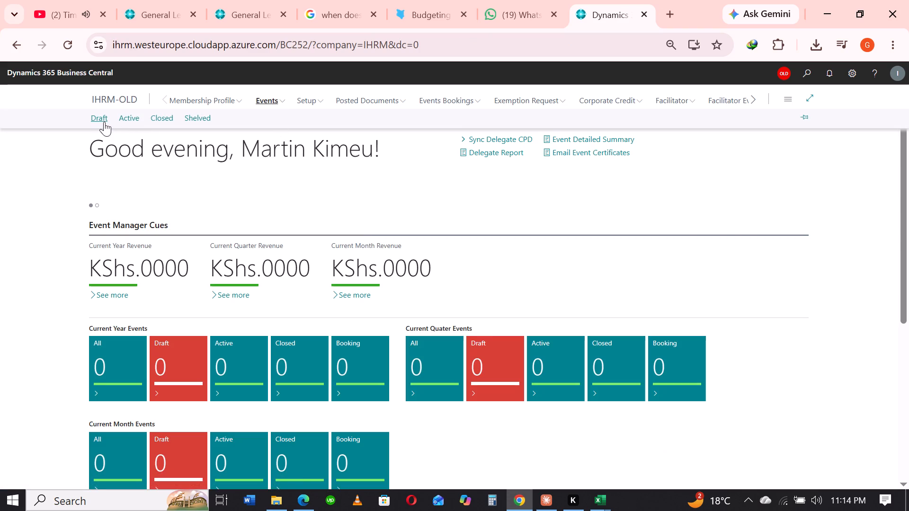
left_click(150, 118)
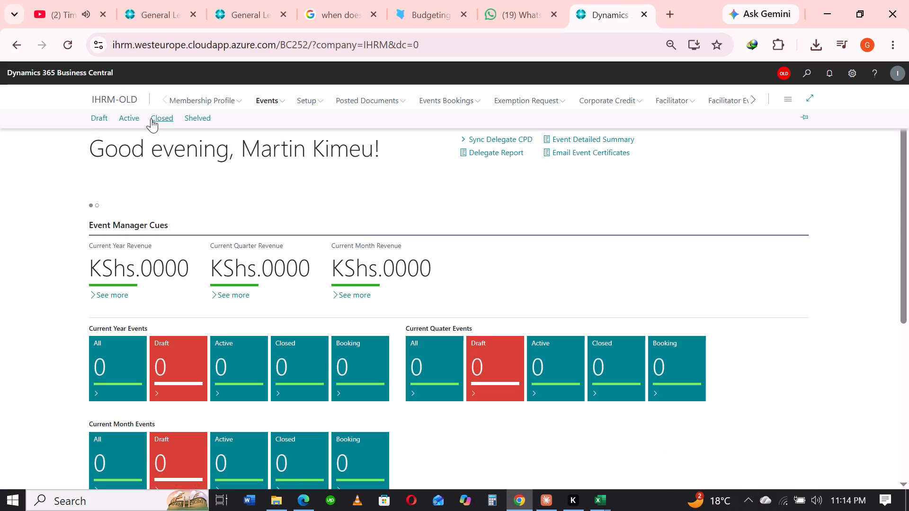
left_click(151, 118)
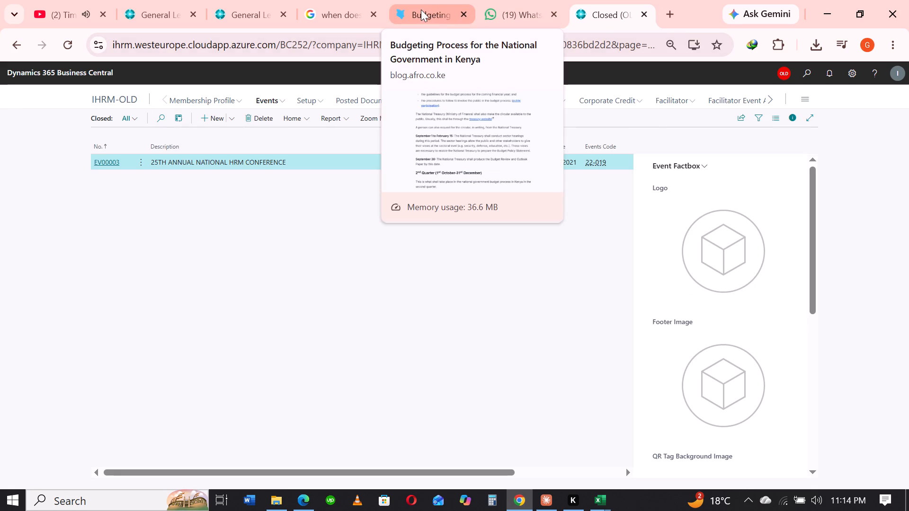
Switch the company from IHRM-OLD to Institute of Human Resource Management.
left_click(766, 69)
left_click(784, 69)
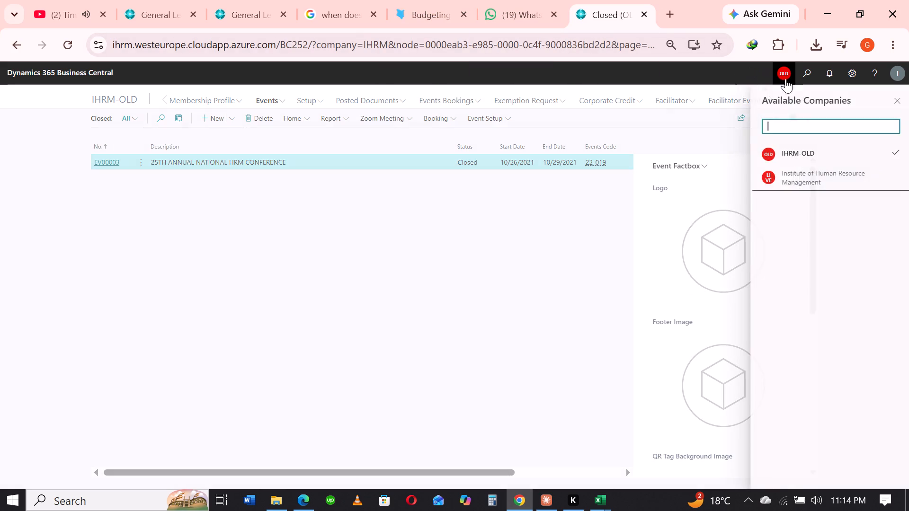
left_click(789, 168)
left_click(836, 193)
left_click(847, 195)
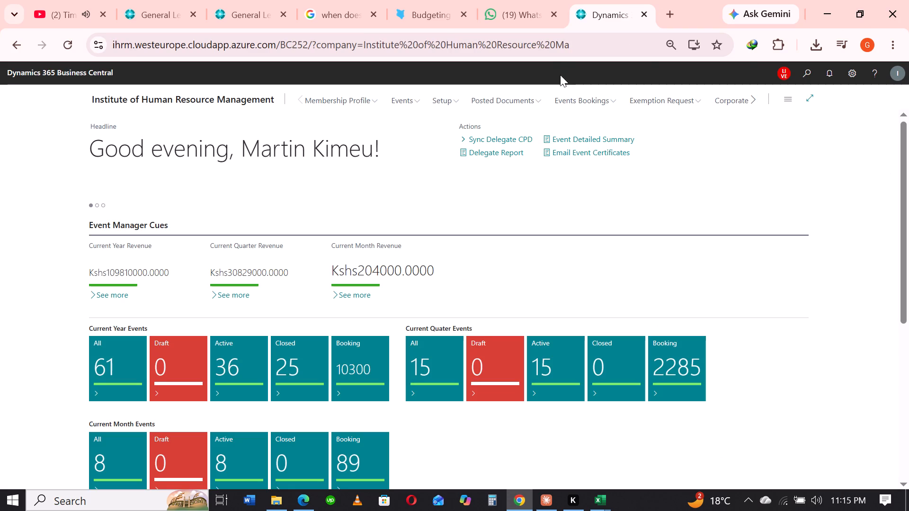
Open the Closed events list in the Institute of Human Resource Management company.
left_click(396, 97)
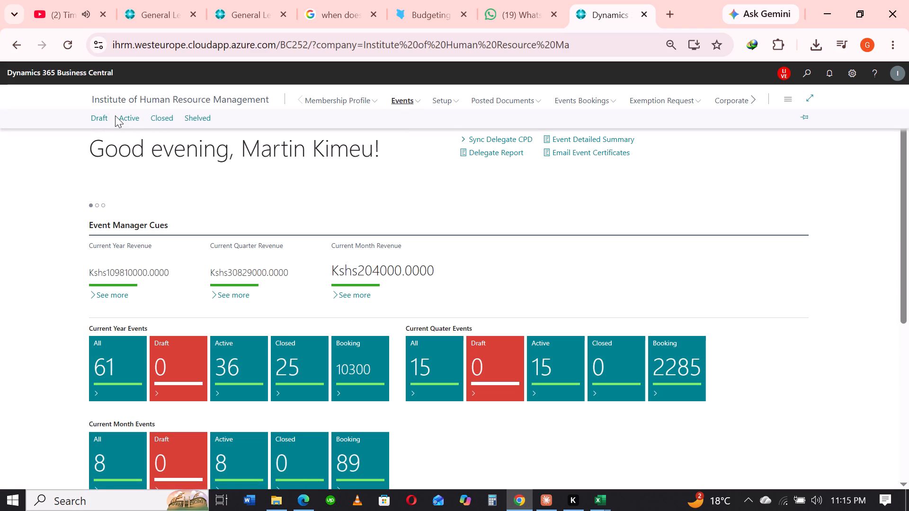
left_click(170, 113)
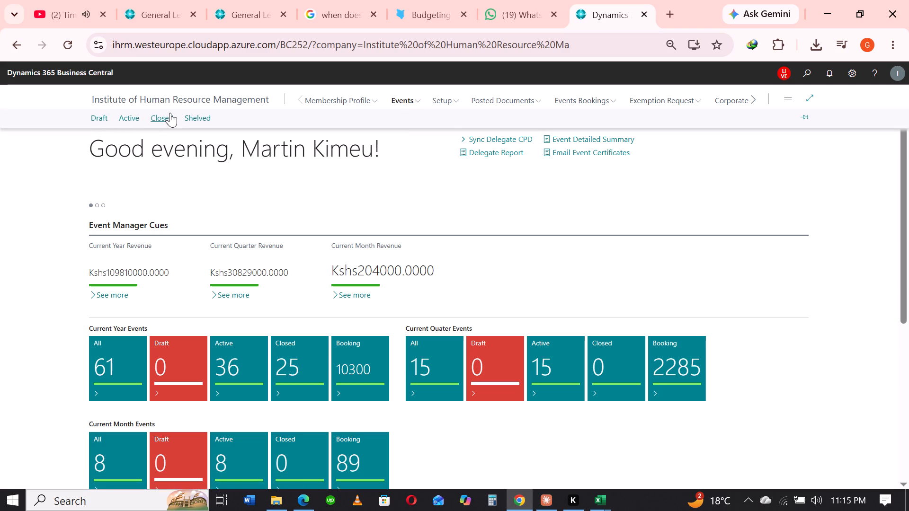